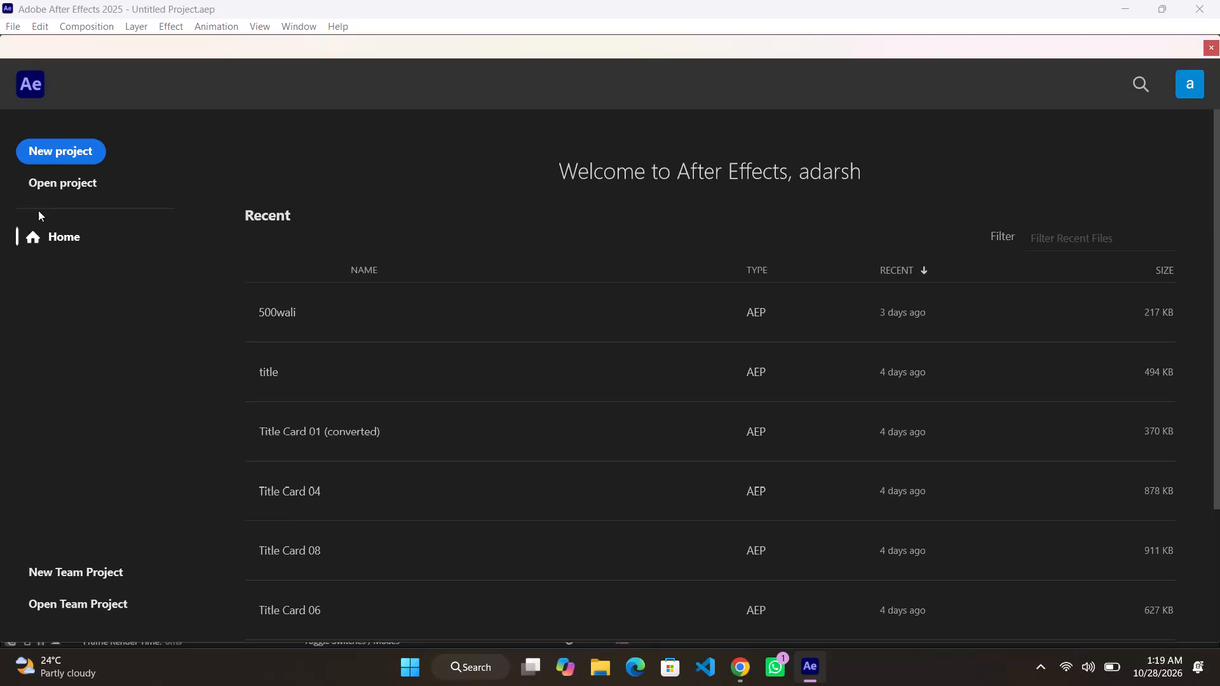
Start a new, empty project.
click(68, 144)
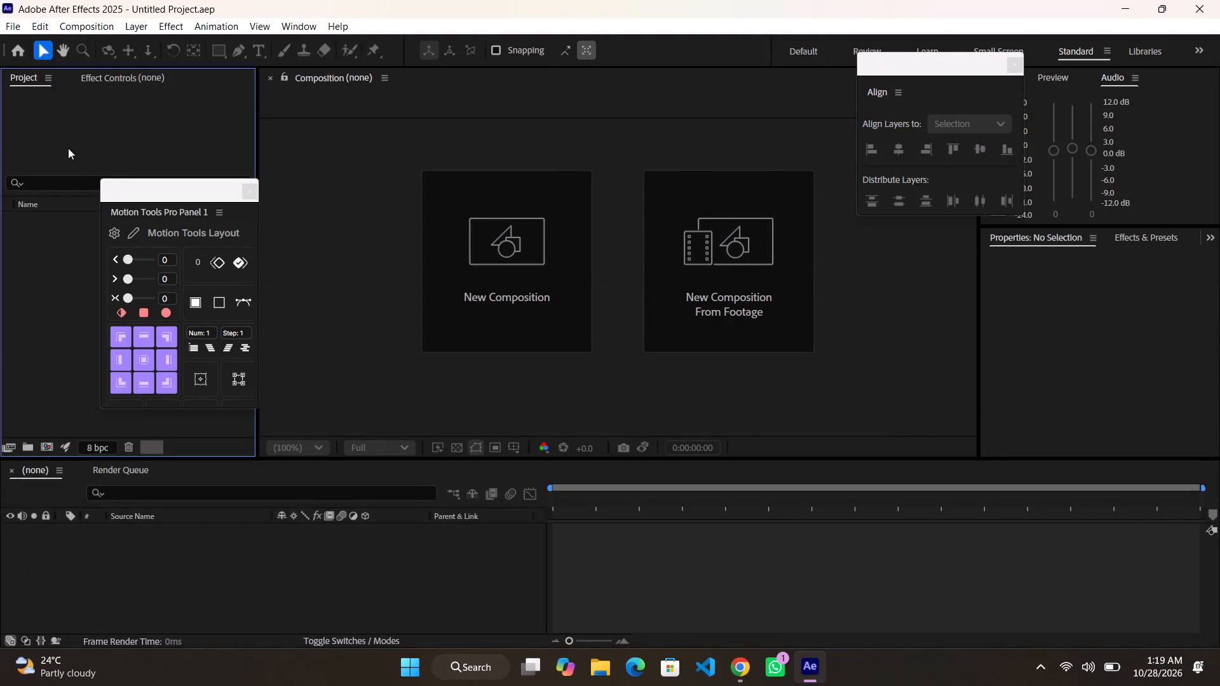
Move the floating Motion Tools Pro window away from the Project area and place it over the Properties area.
drag(140, 196, 224, 183)
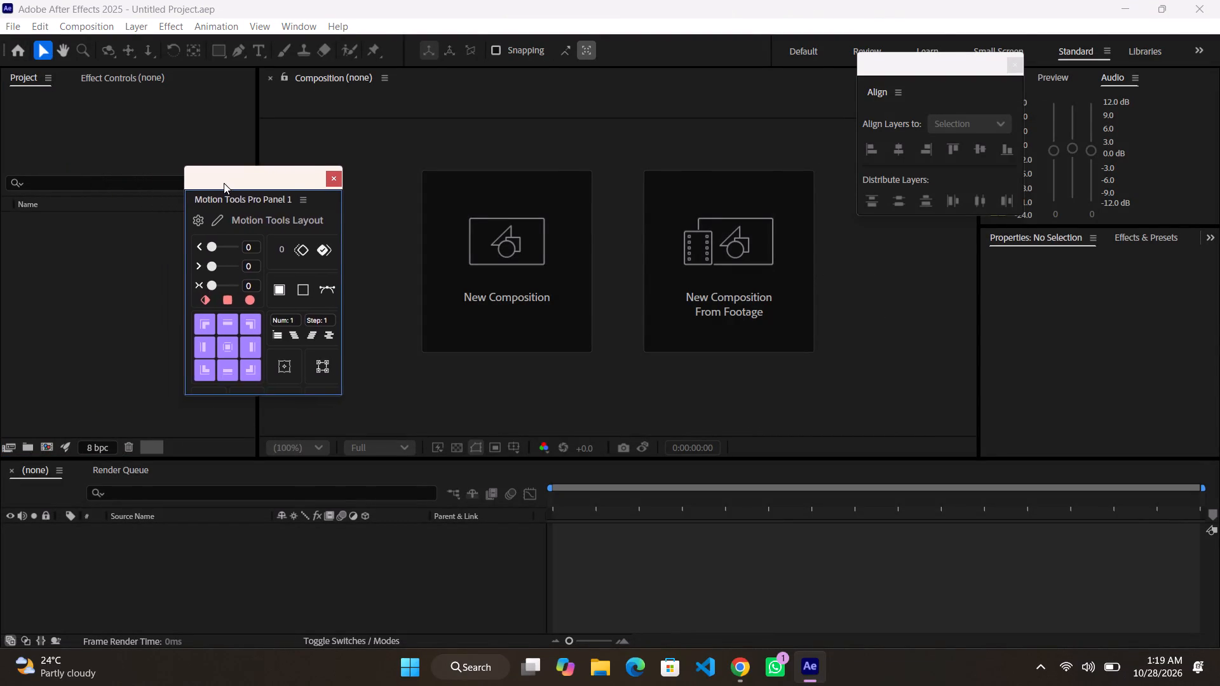
drag(224, 183, 1075, 224)
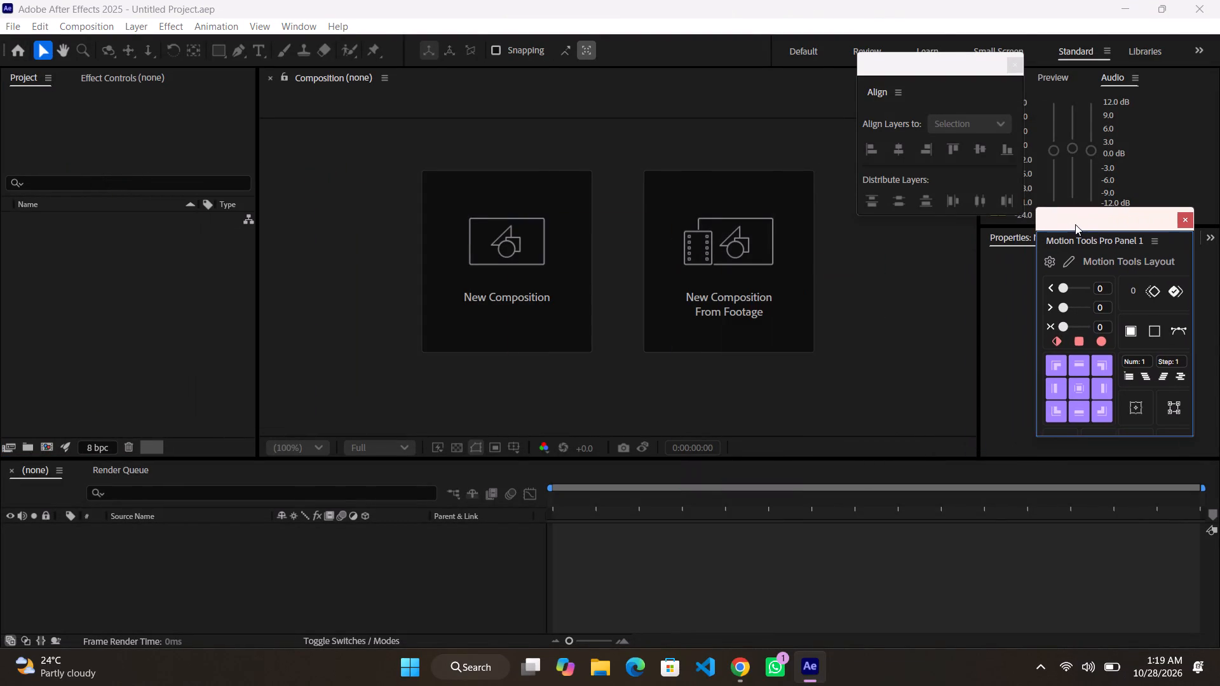
Create a new composition named "aniamte" at 1920 x 1080, 30 fps, with a 5-second duration.
click(501, 259)
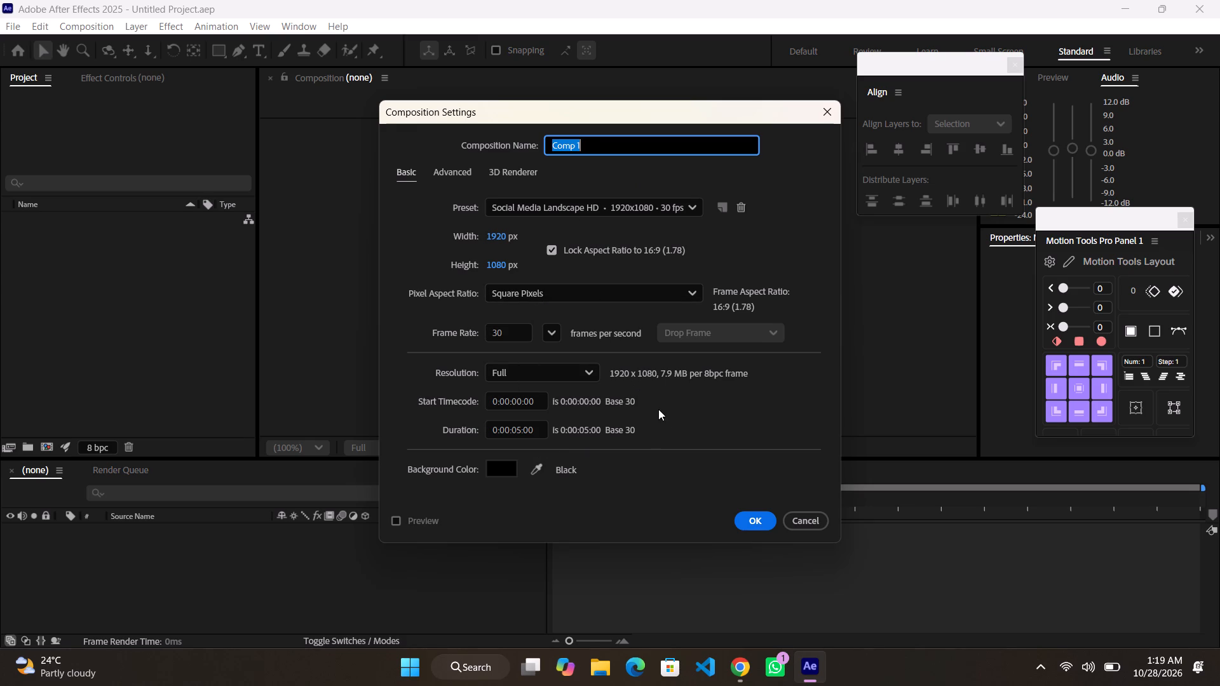
text(aniamte)
key(Return)
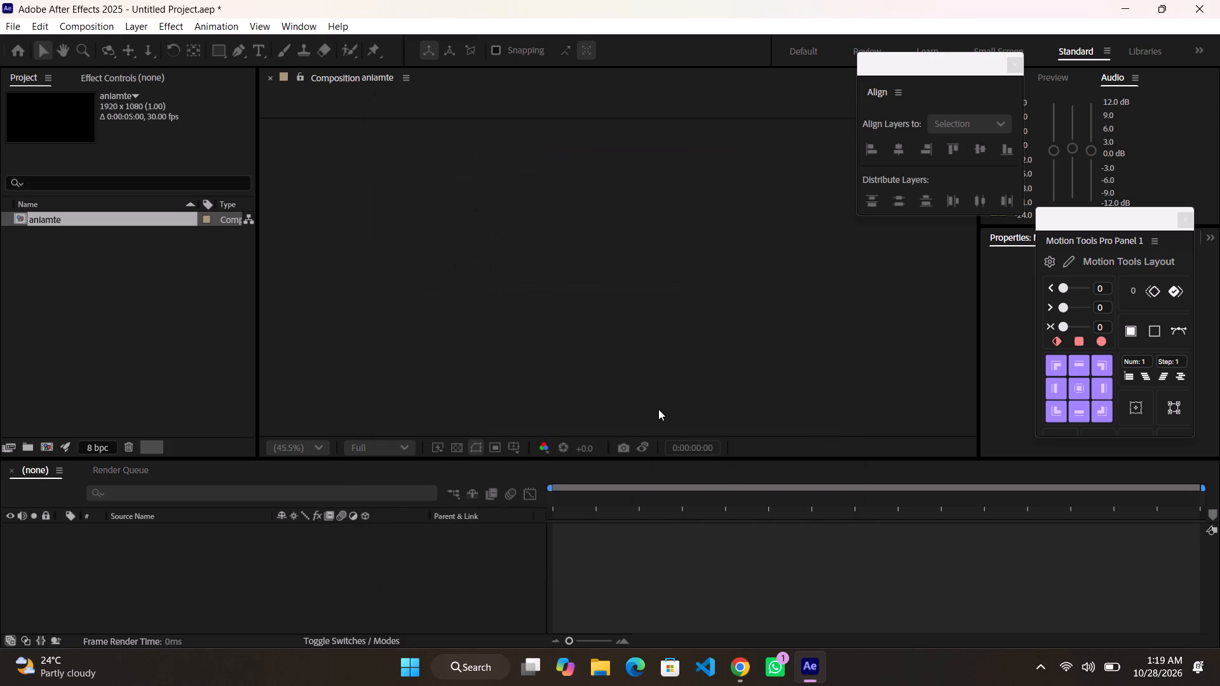
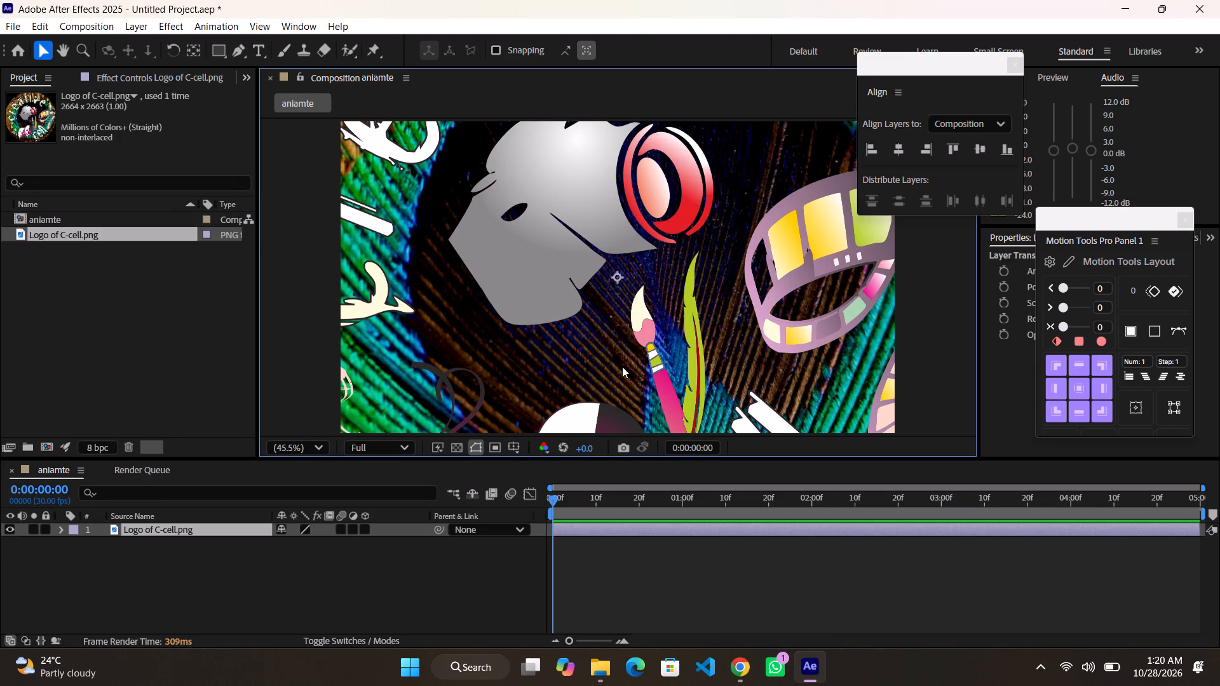
Scale the Logo of C-cell.png layer down to 9%.
key(s)
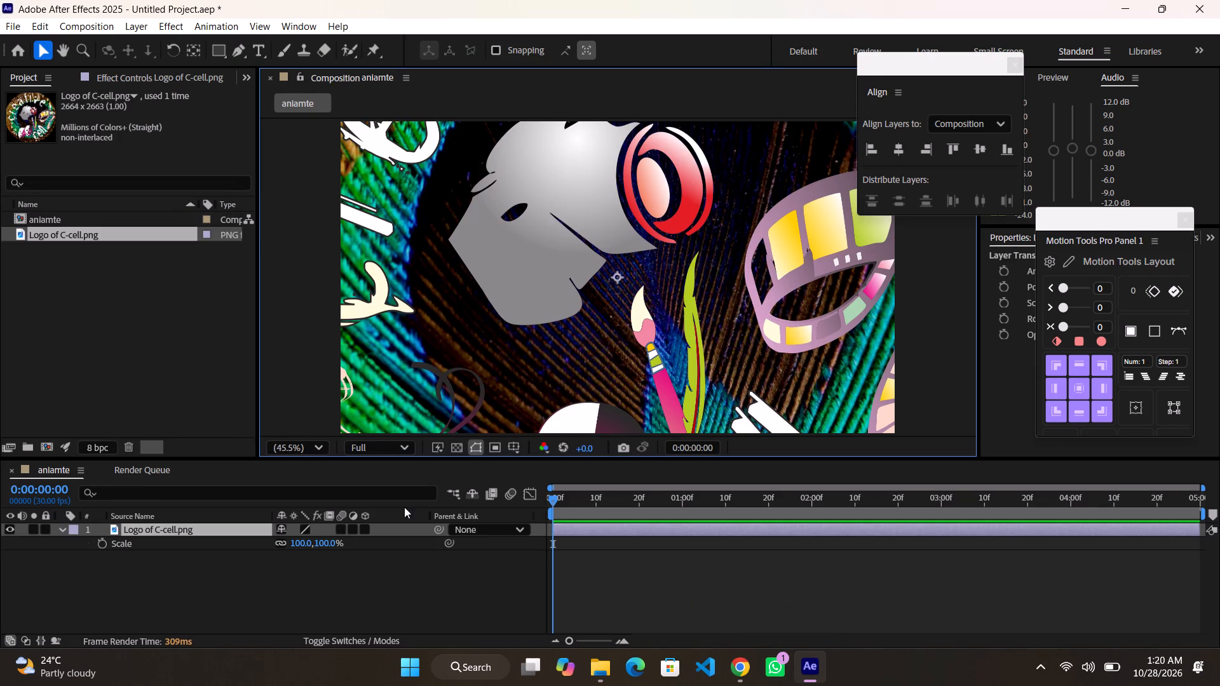
drag(286, 550, 308, 547)
click(308, 547)
click(302, 546)
click(315, 588)
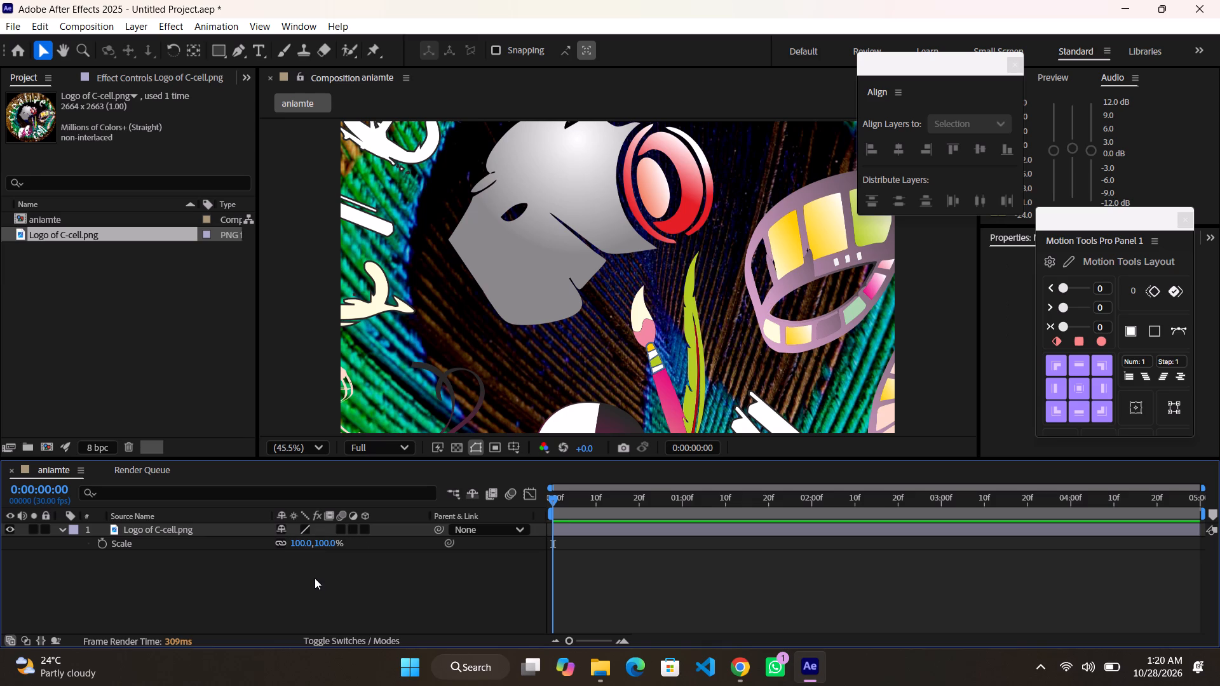
drag(302, 545, 245, 546)
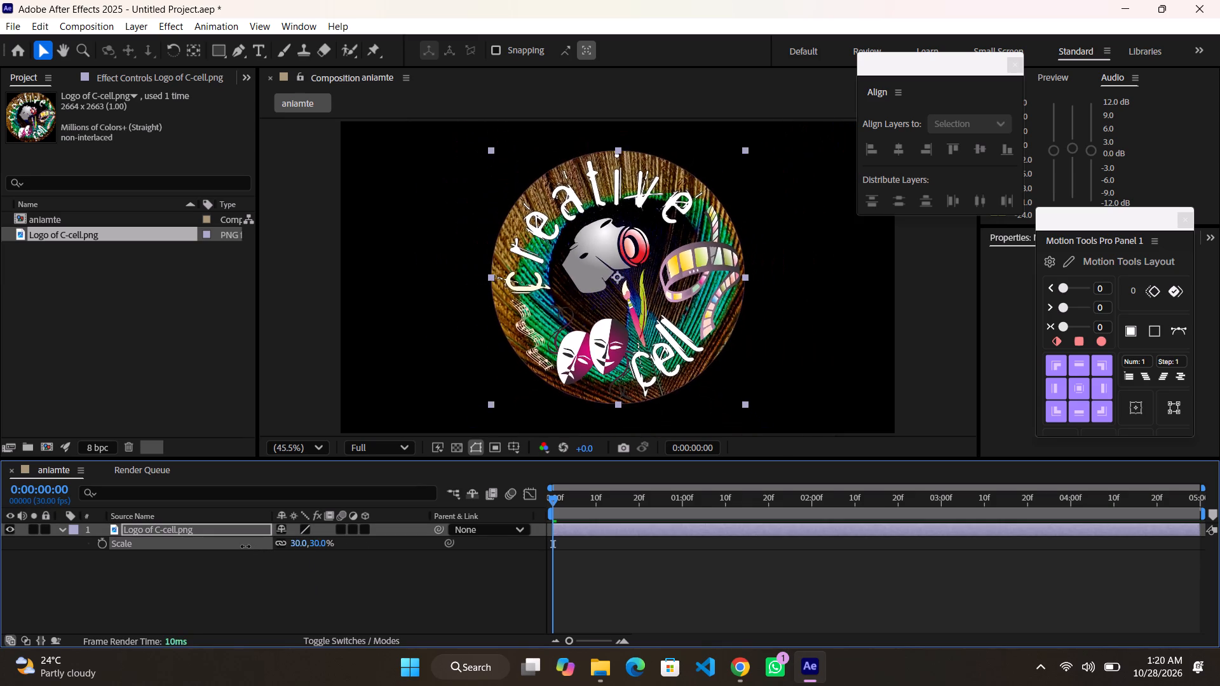
drag(245, 546, 226, 544)
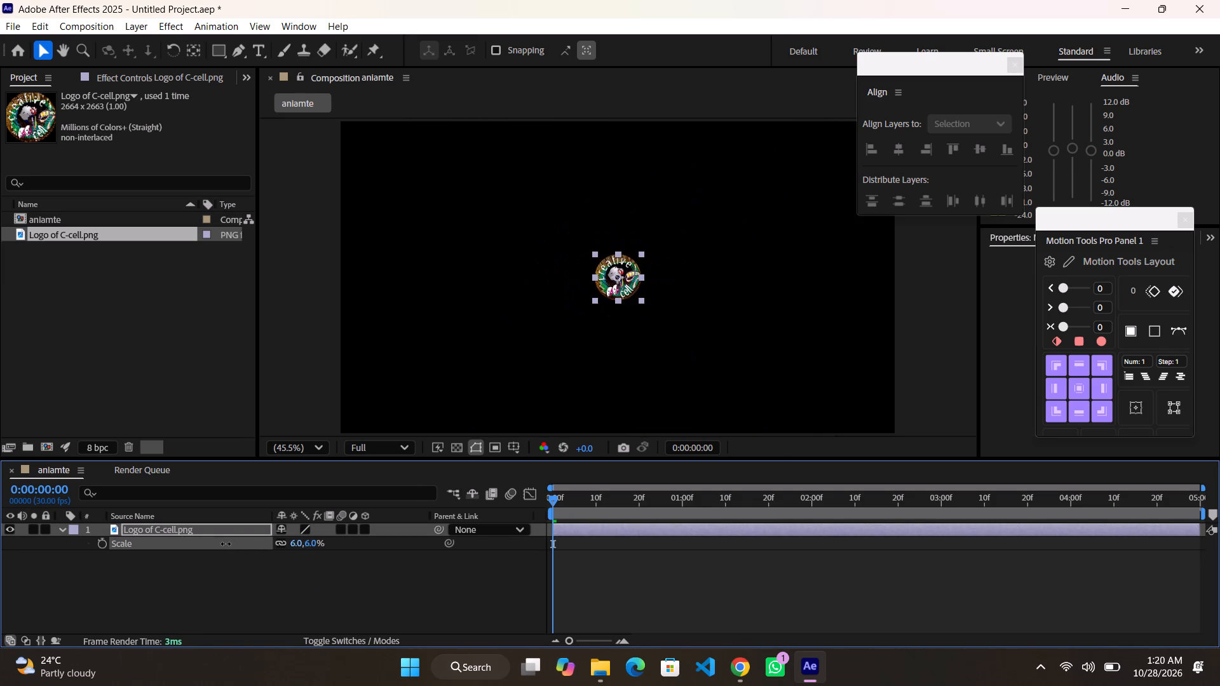
drag(226, 544, 226, 545)
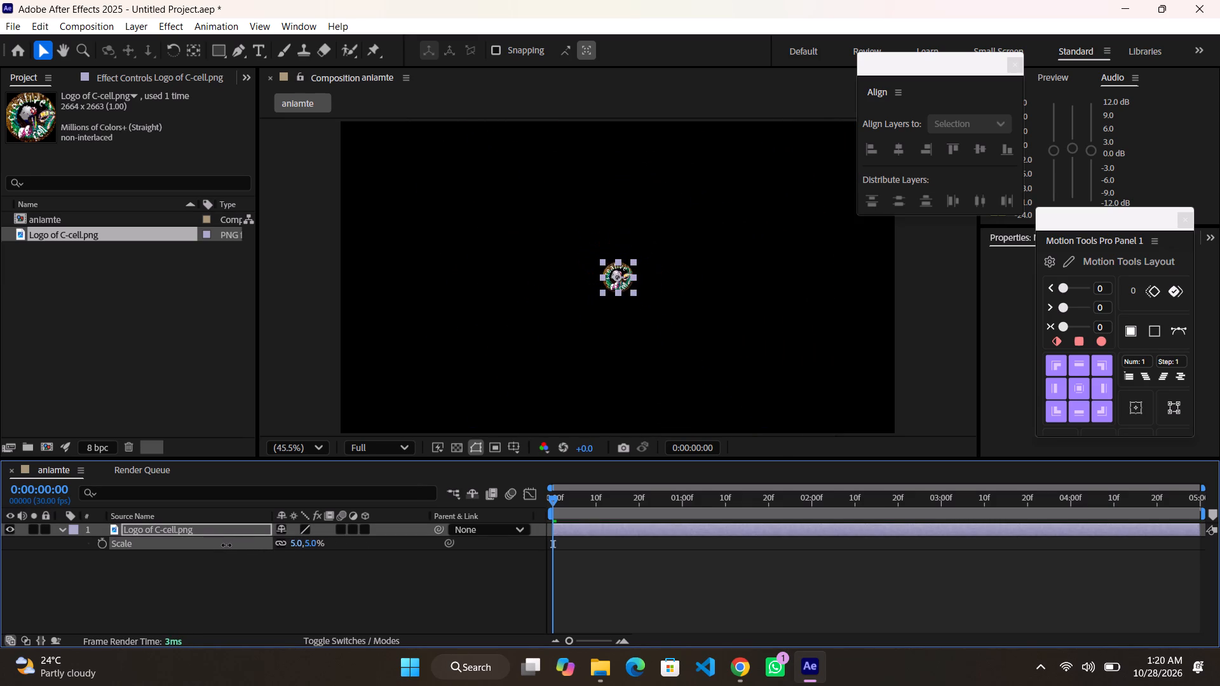
drag(226, 545, 229, 544)
click(234, 564)
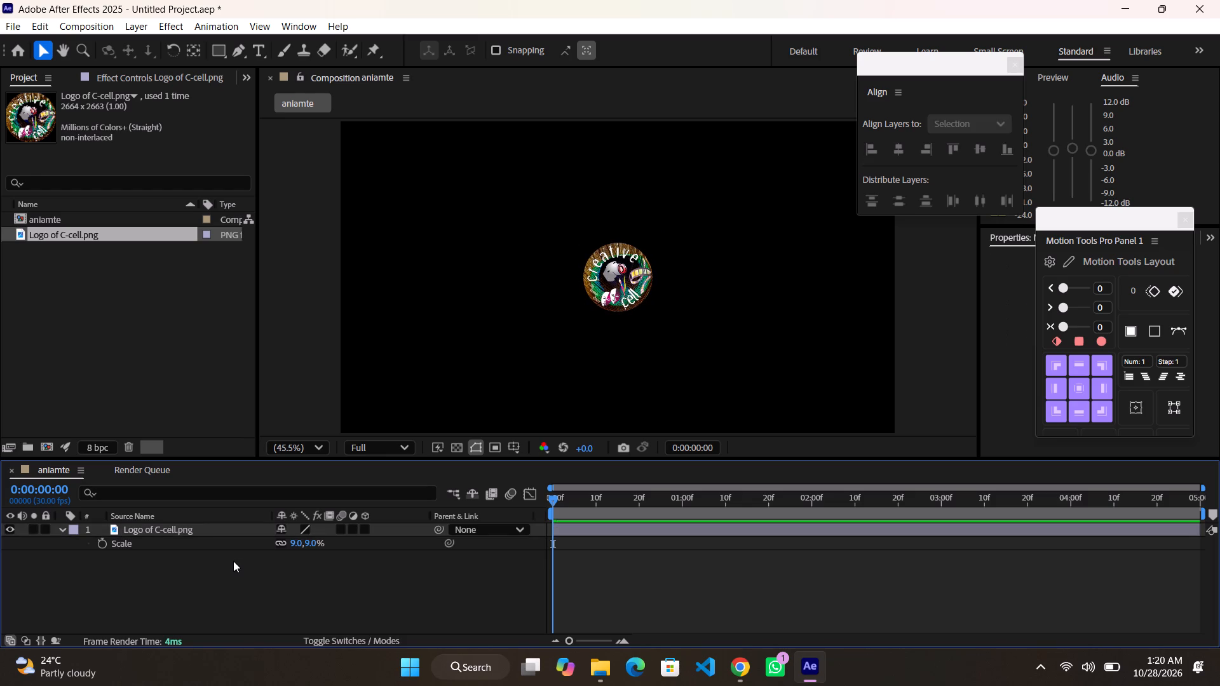
Make the Logo of C-cell.png layer a 3D layer.
click(589, 527)
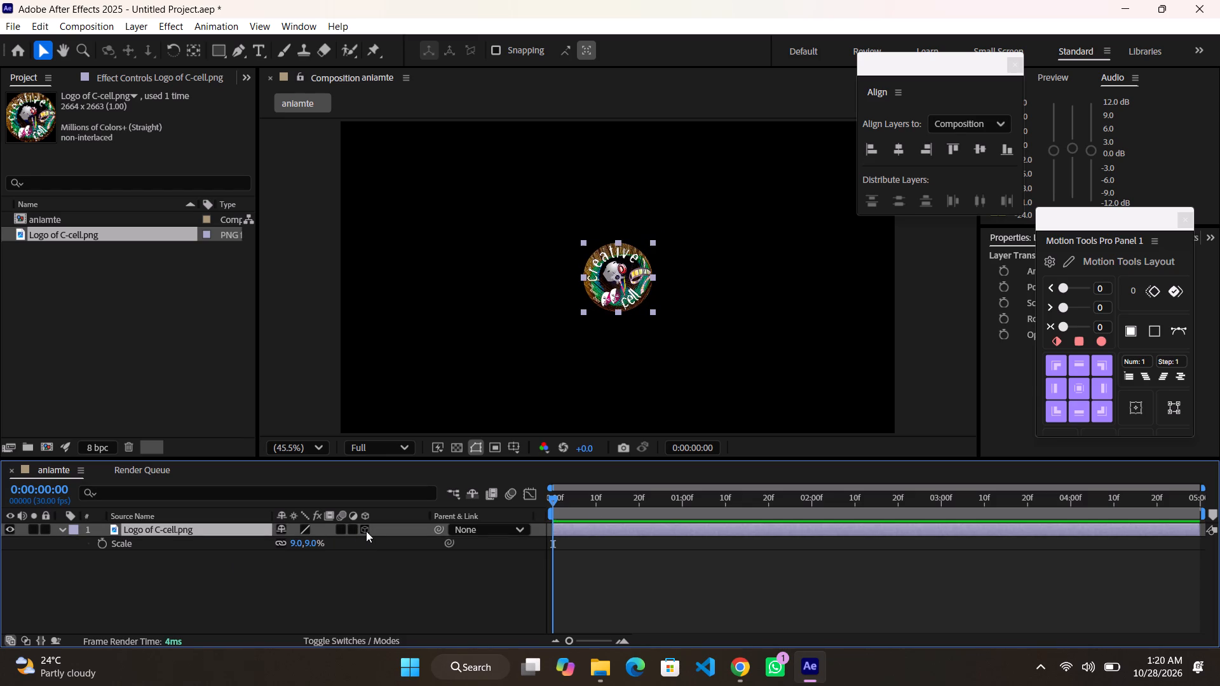
click(367, 531)
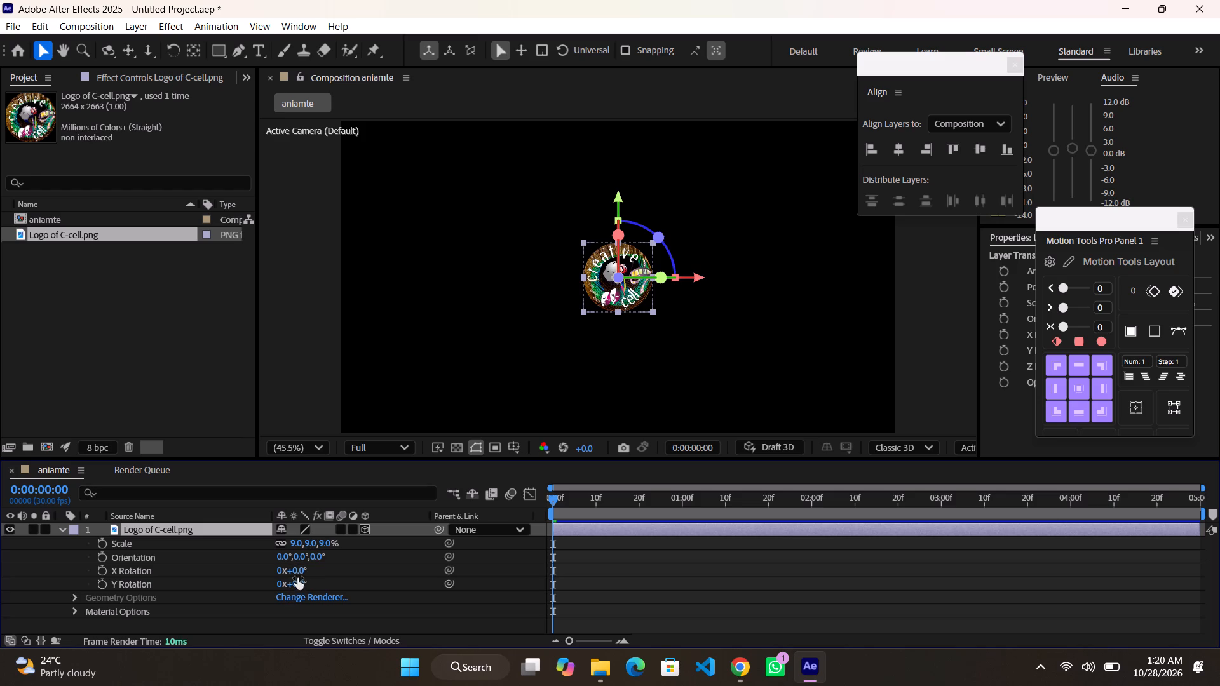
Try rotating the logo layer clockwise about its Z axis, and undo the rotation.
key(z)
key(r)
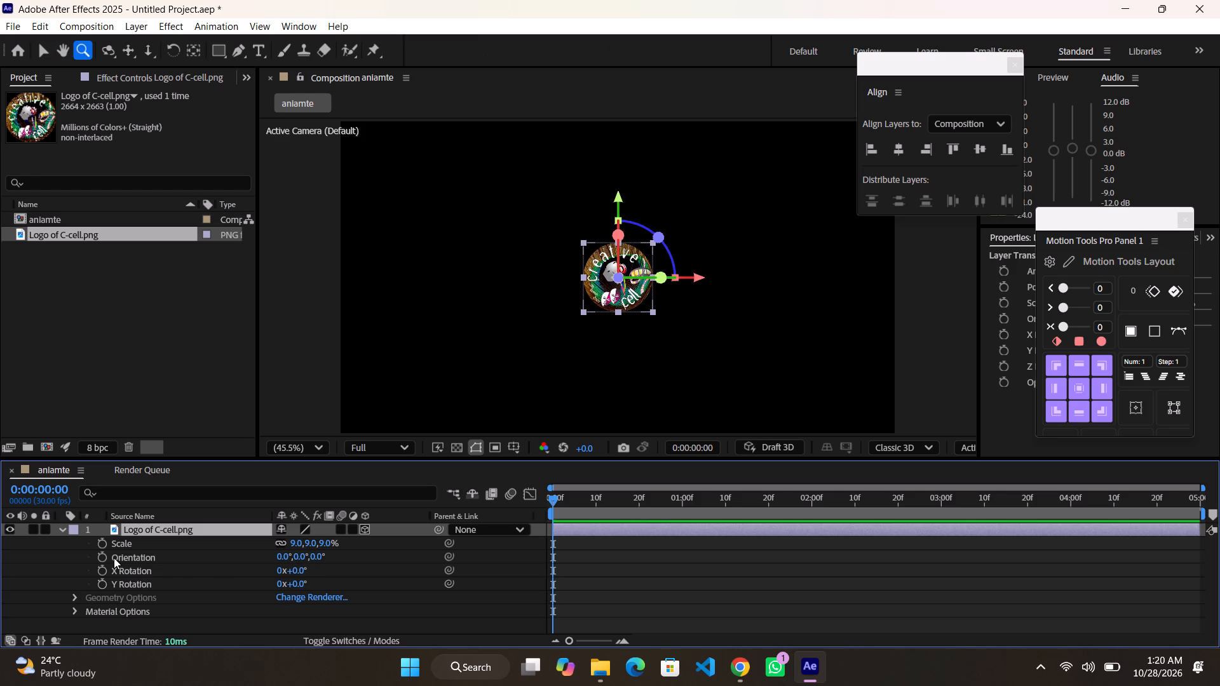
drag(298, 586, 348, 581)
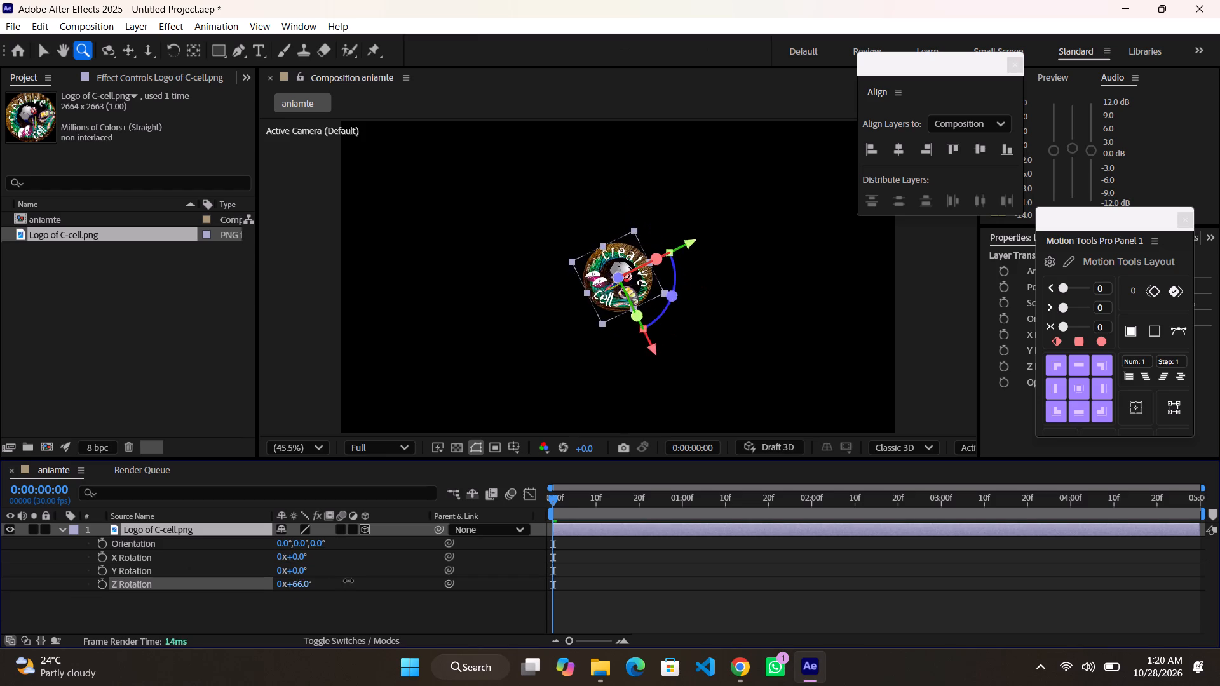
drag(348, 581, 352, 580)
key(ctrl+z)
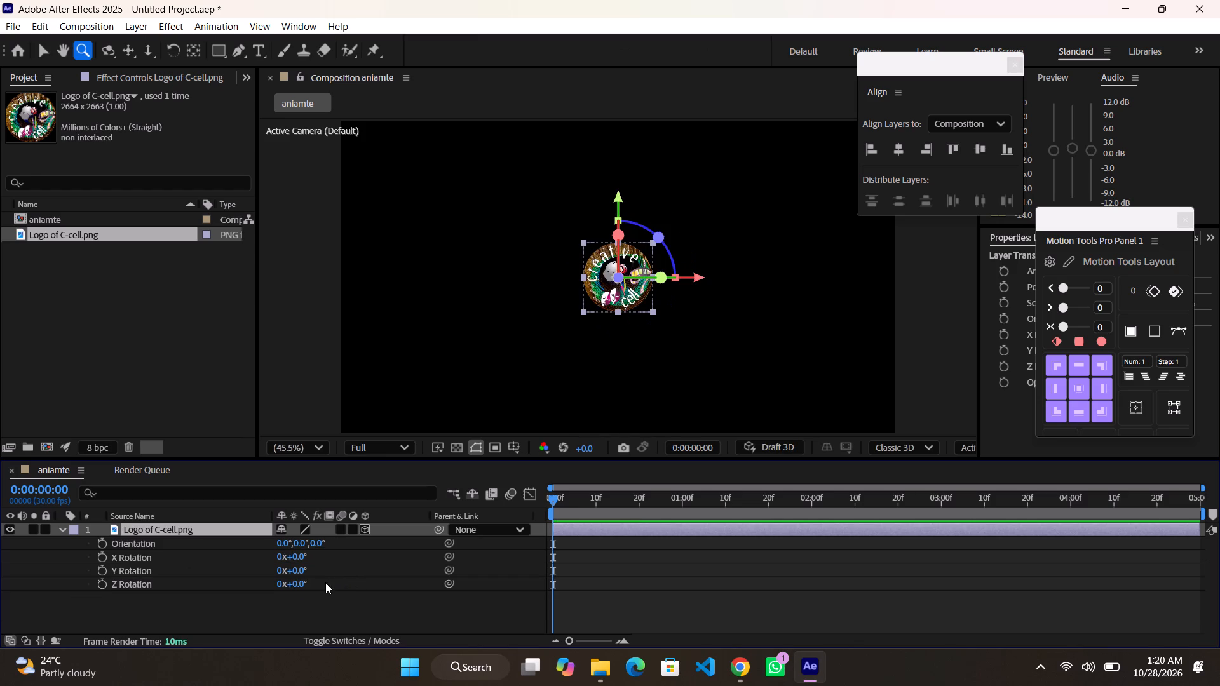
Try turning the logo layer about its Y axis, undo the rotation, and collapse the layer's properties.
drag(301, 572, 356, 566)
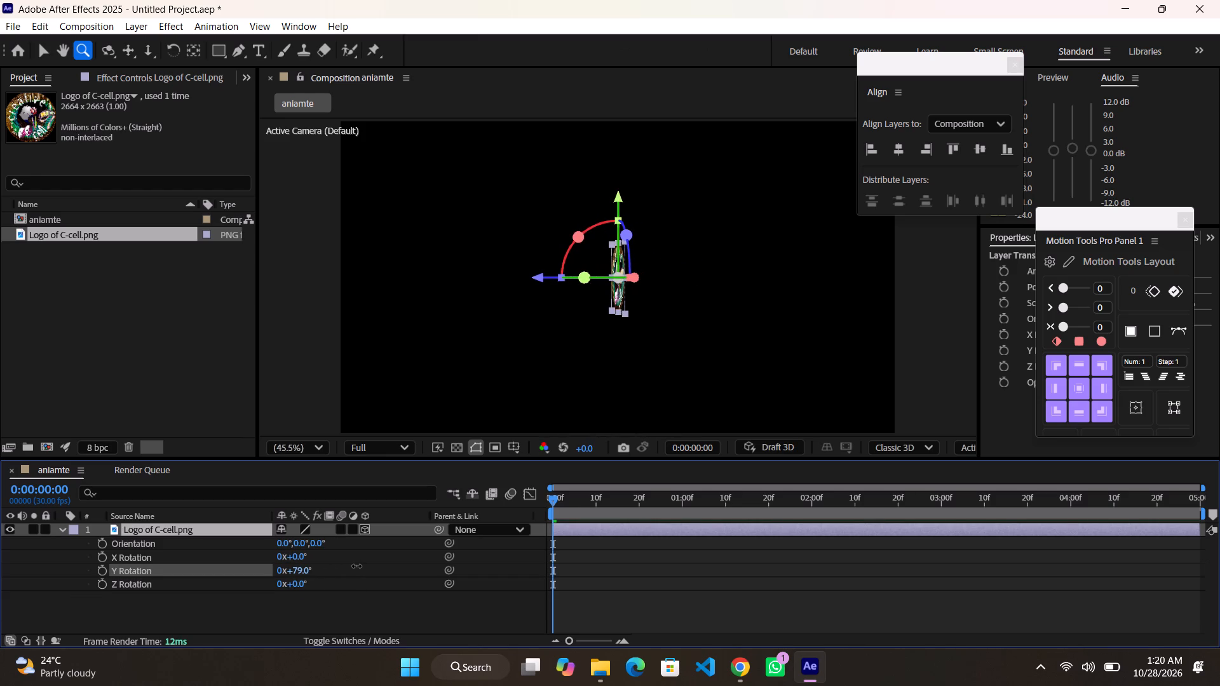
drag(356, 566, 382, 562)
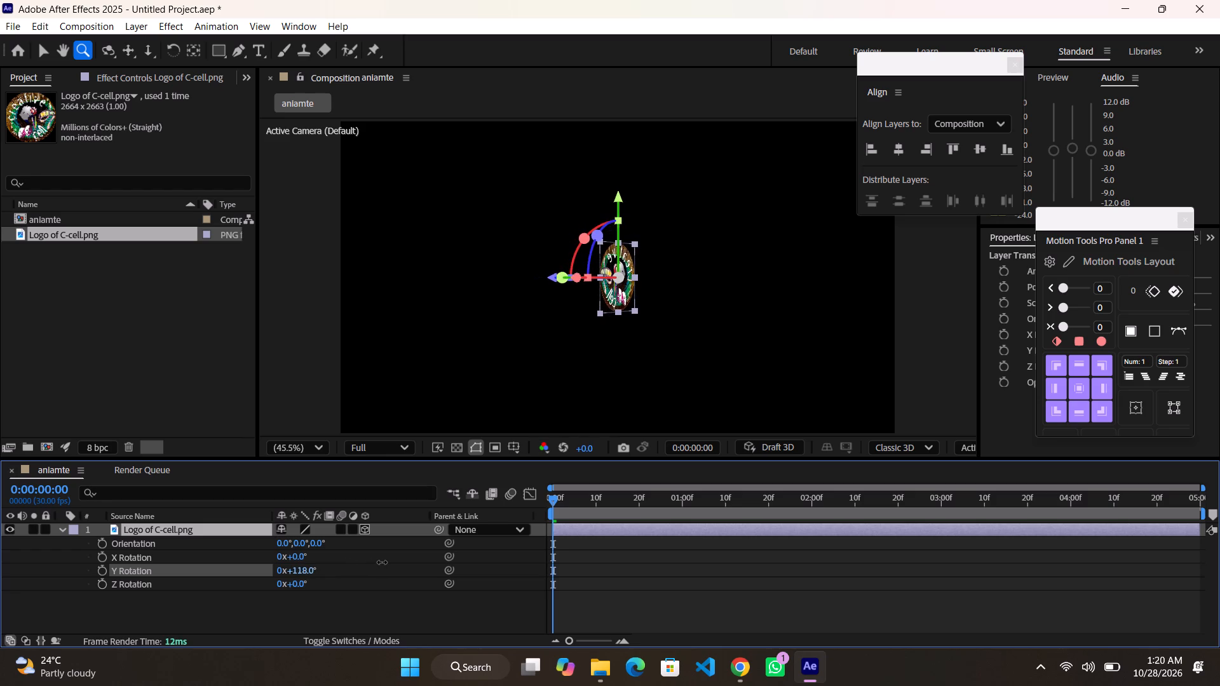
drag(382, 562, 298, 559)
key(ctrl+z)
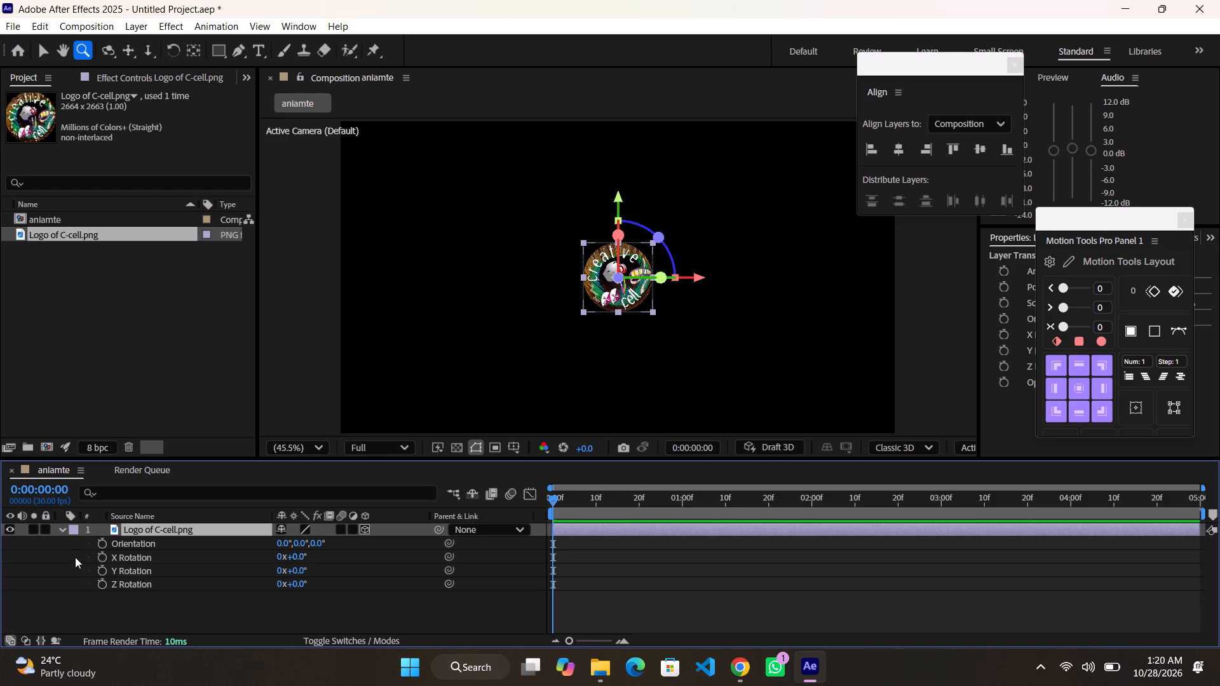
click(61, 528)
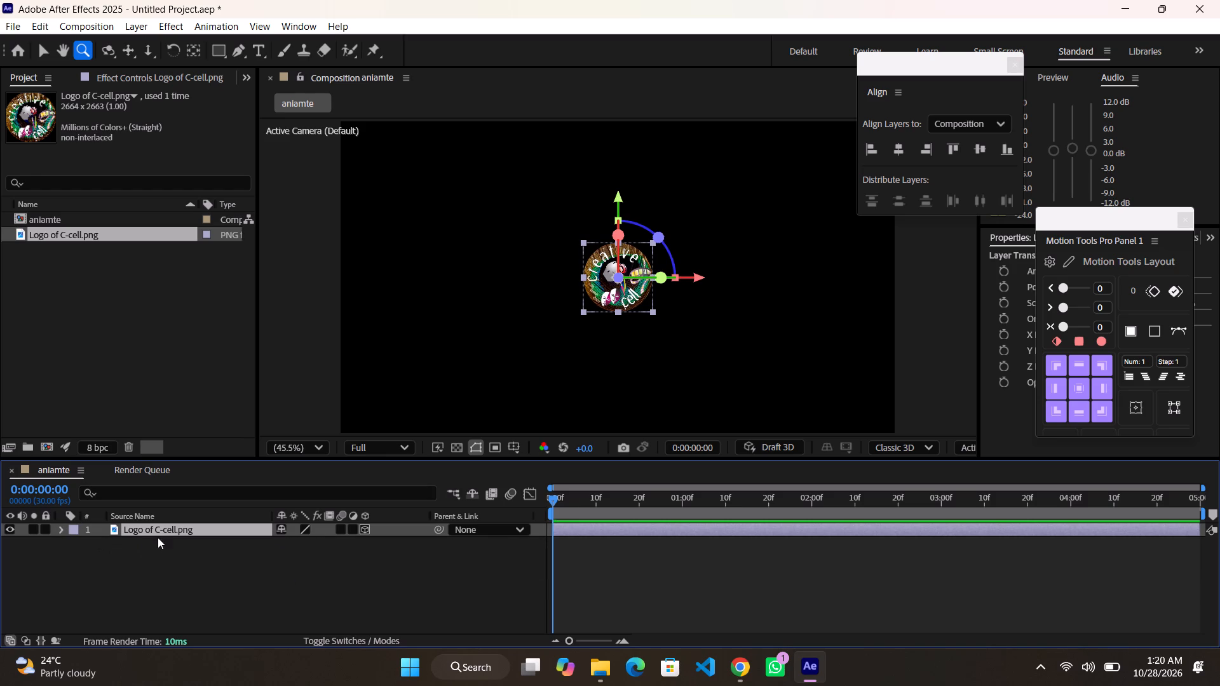
Add a text layer reading "DON'T DUMP YOUR IDEAS" below the logo in the composition.
click(169, 531)
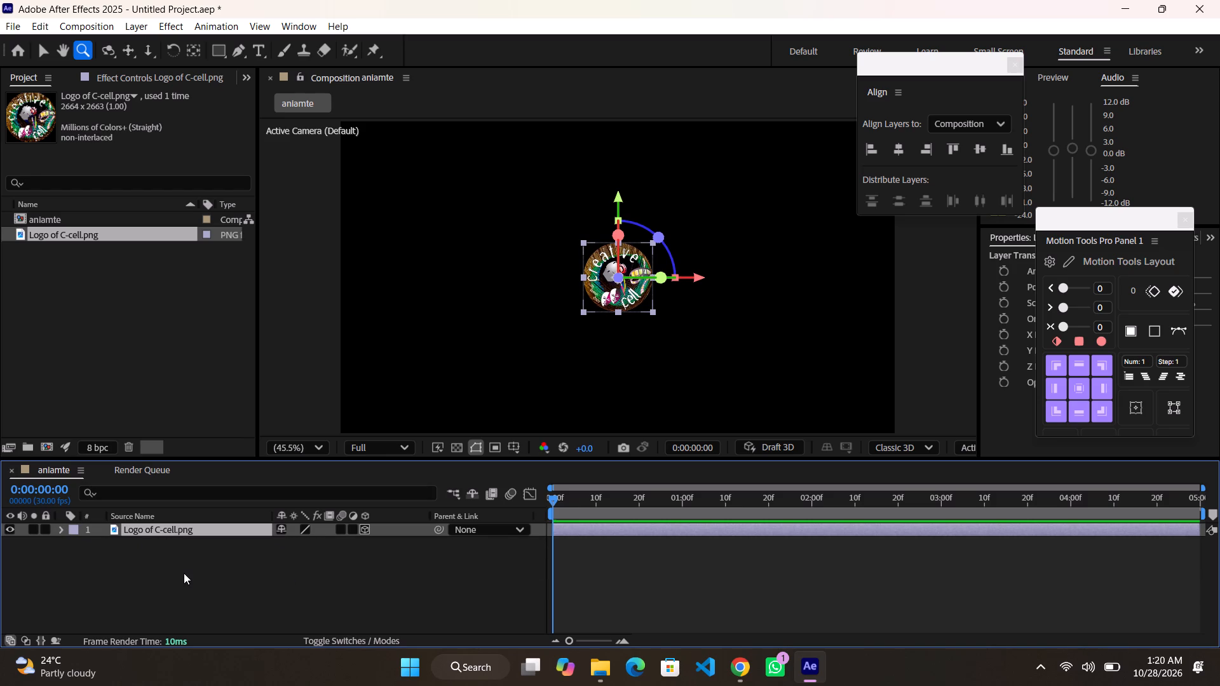
click(184, 573)
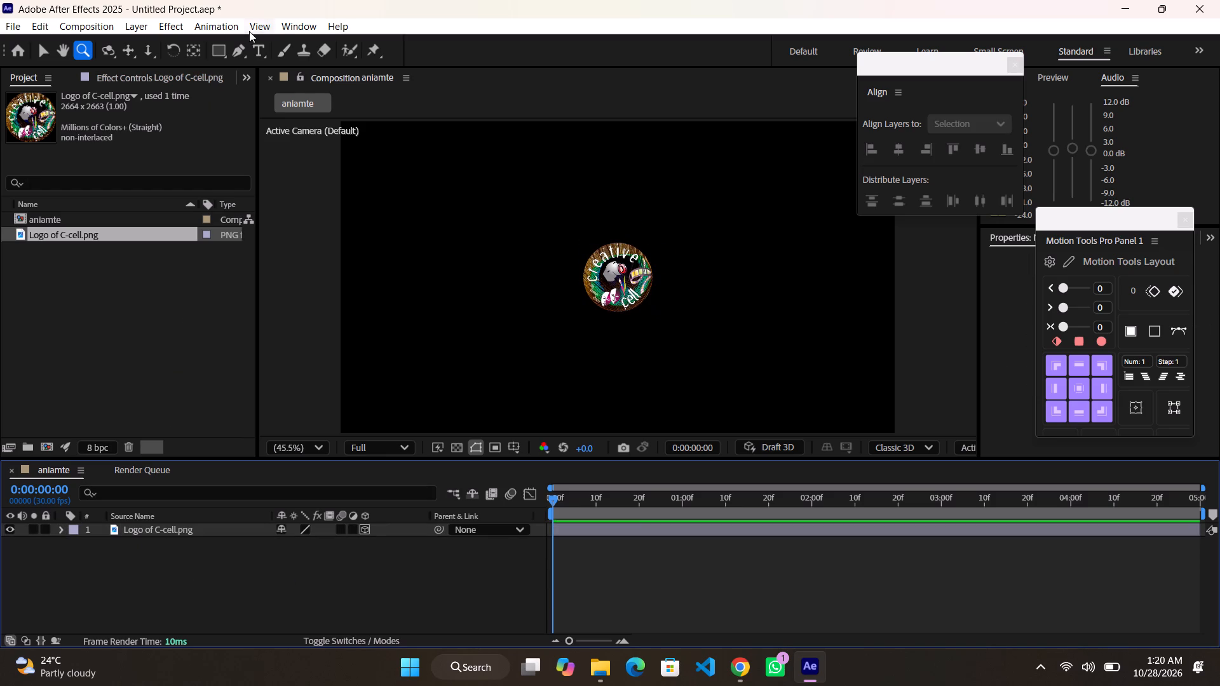
click(259, 50)
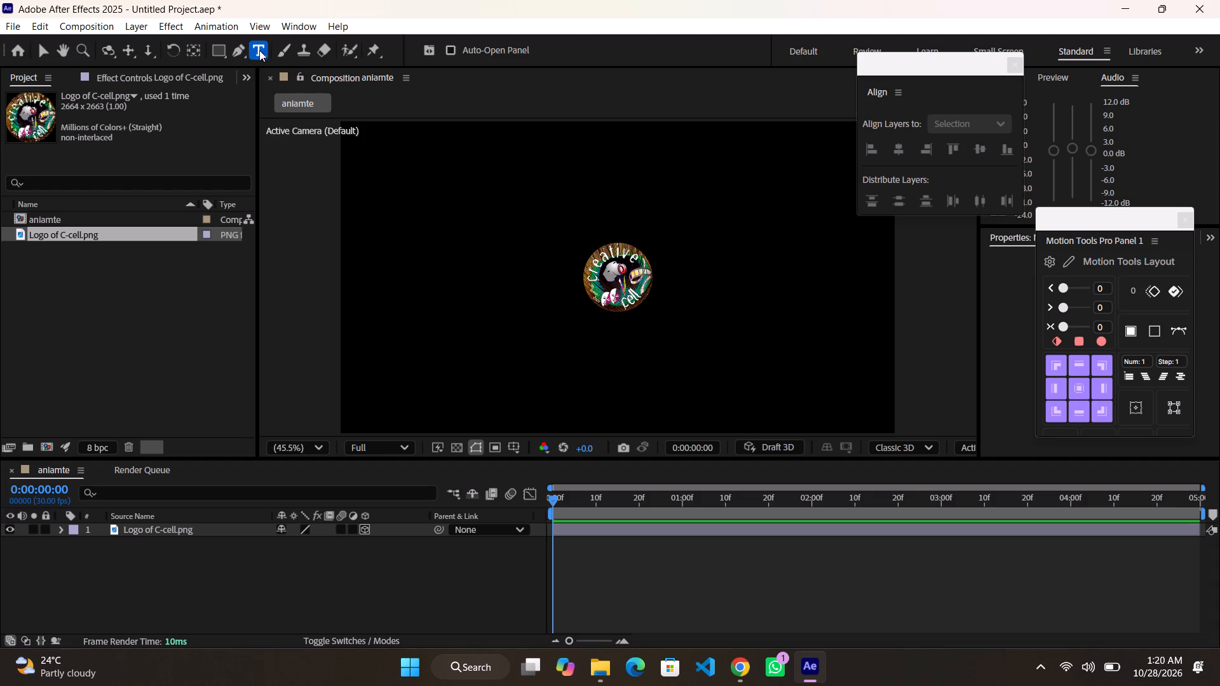
click(508, 370)
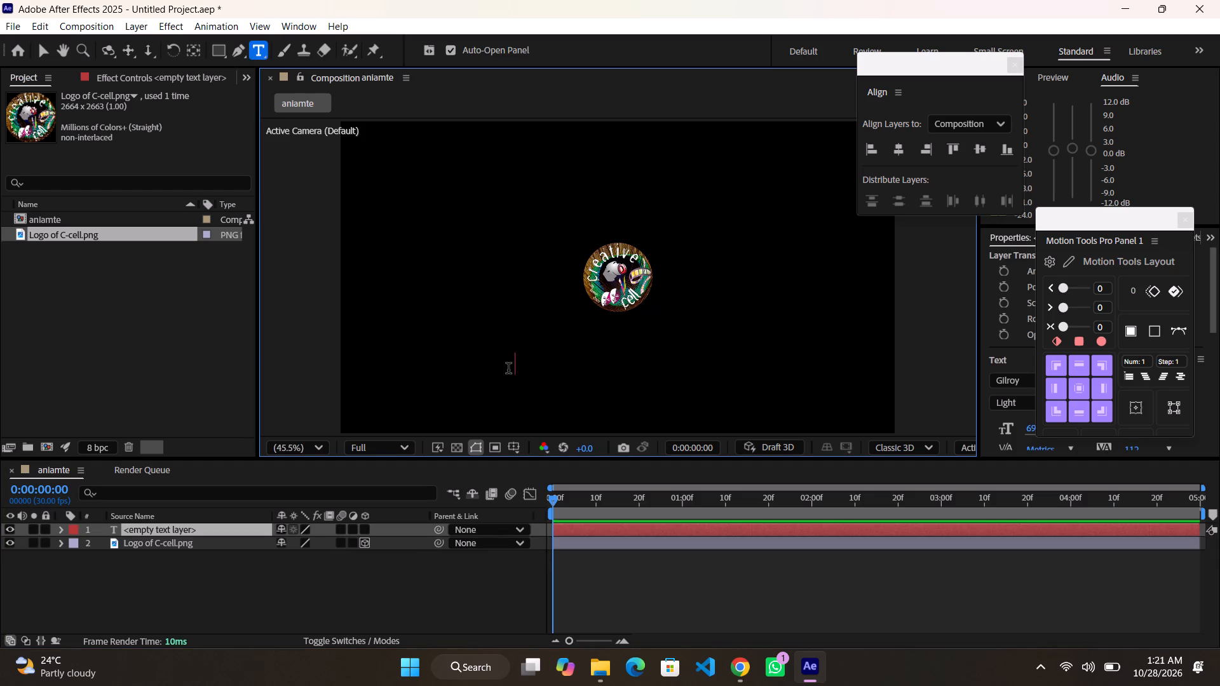
text(DONT)
key(comma)
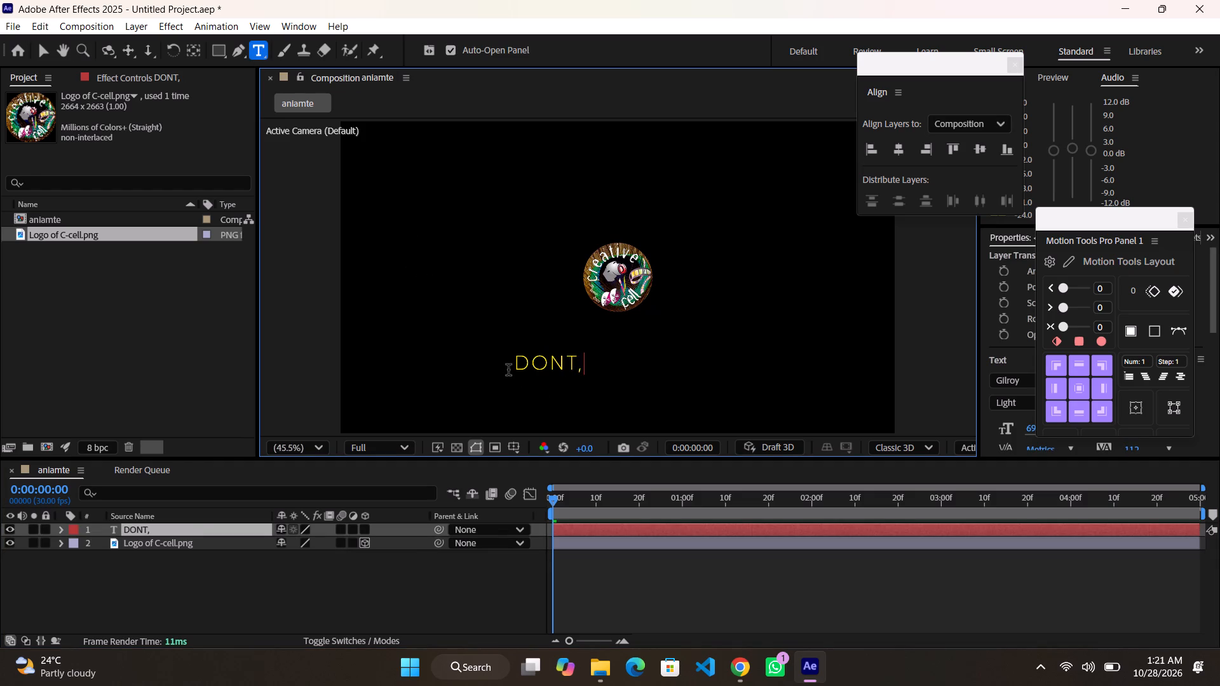
key(BackSpace)
key(apostrophe)
key(BackSpace)
key(BackSpace)
key(apostrophe)
text(T)
key(space)
text(DUMP YOUR IDES)
key(BackSpace)
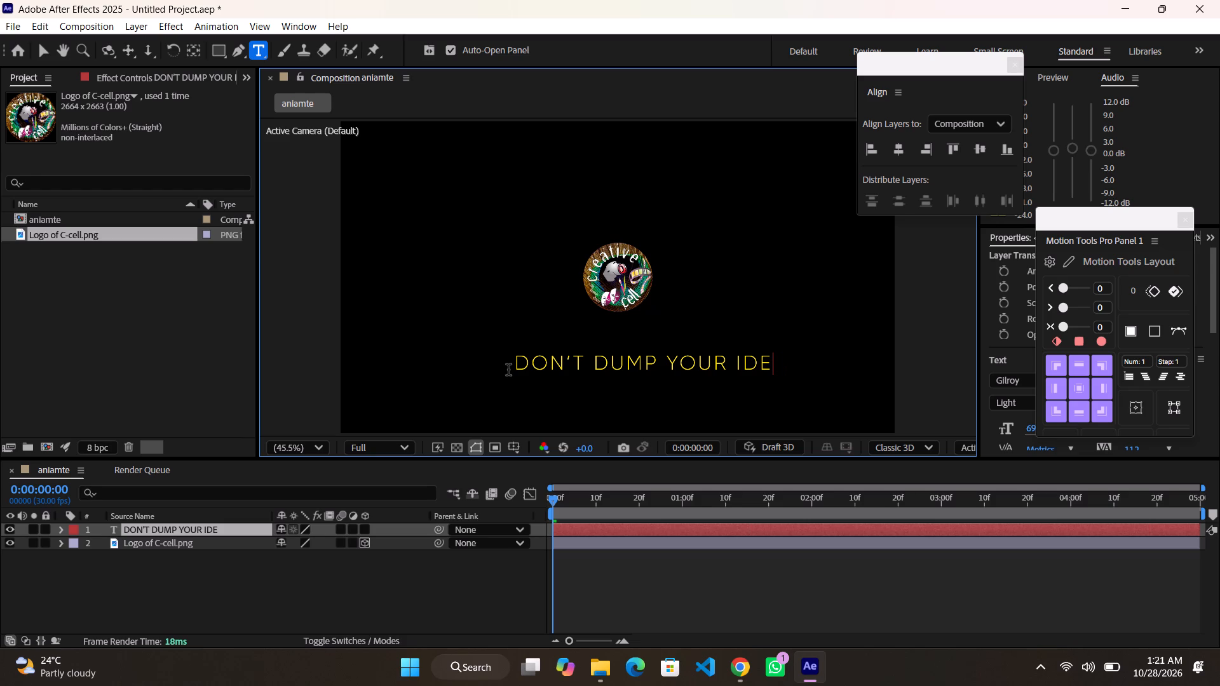
text(AS)
triple_click(728, 368)
click(728, 593)
click(719, 528)
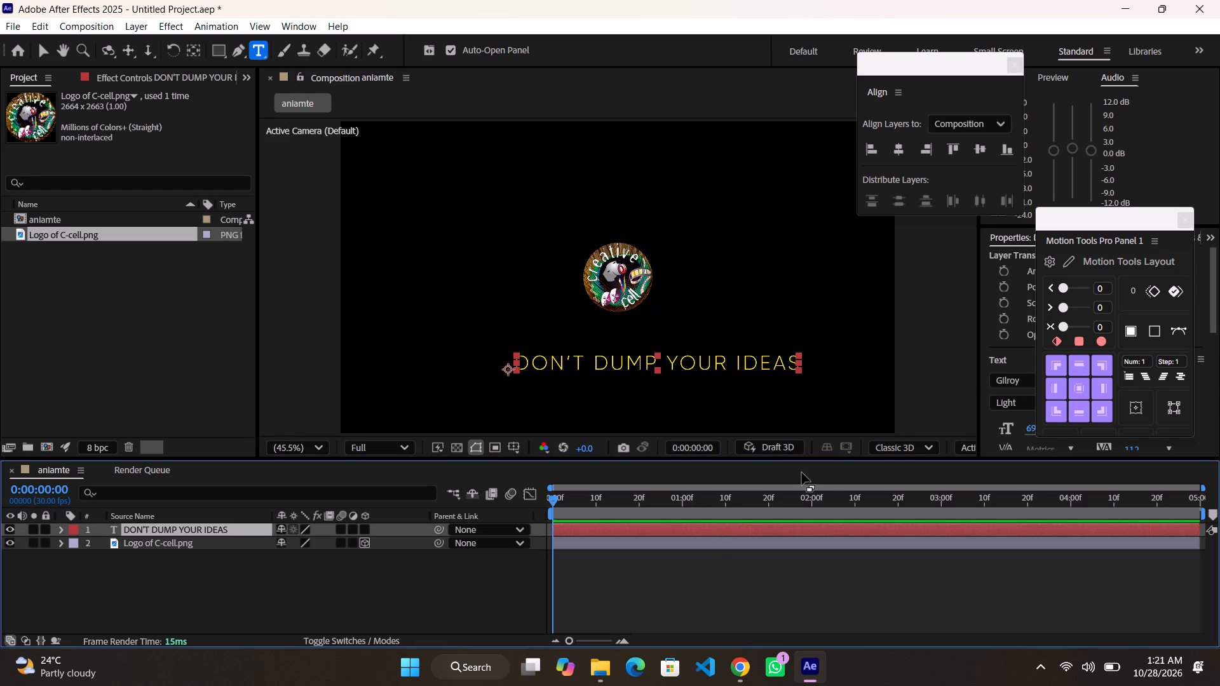
Move the floating Motion Tools Pro window off the Properties area and over the Project area.
drag(1073, 220, 180, 149)
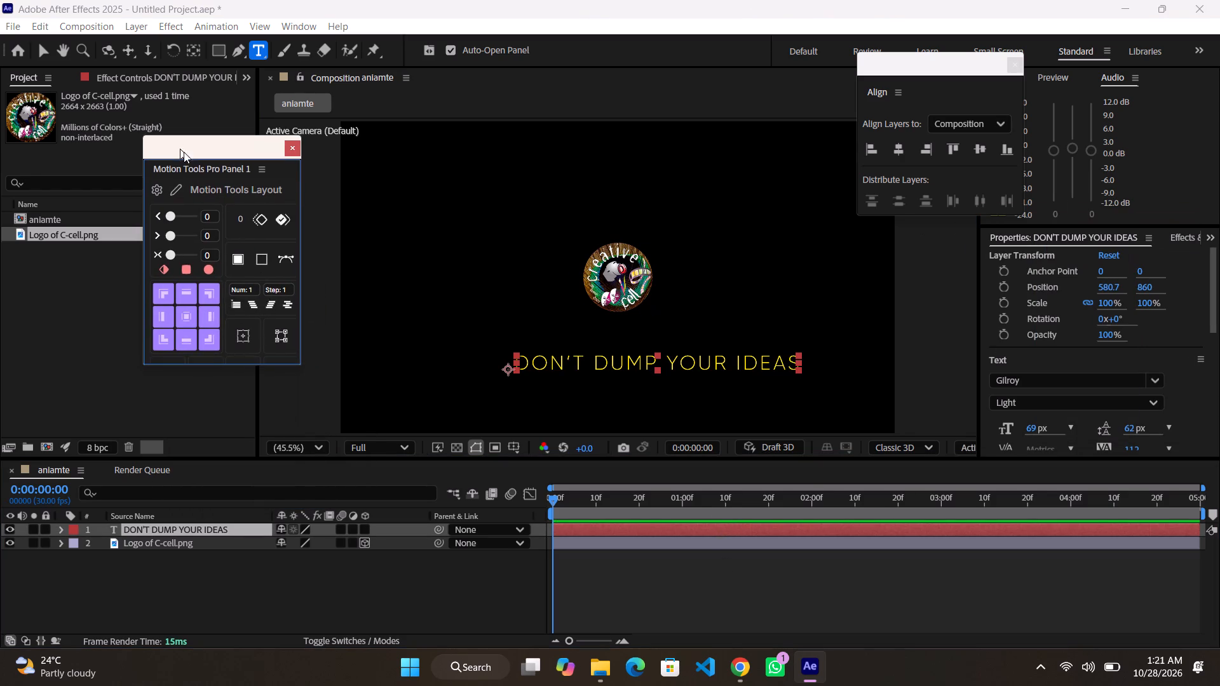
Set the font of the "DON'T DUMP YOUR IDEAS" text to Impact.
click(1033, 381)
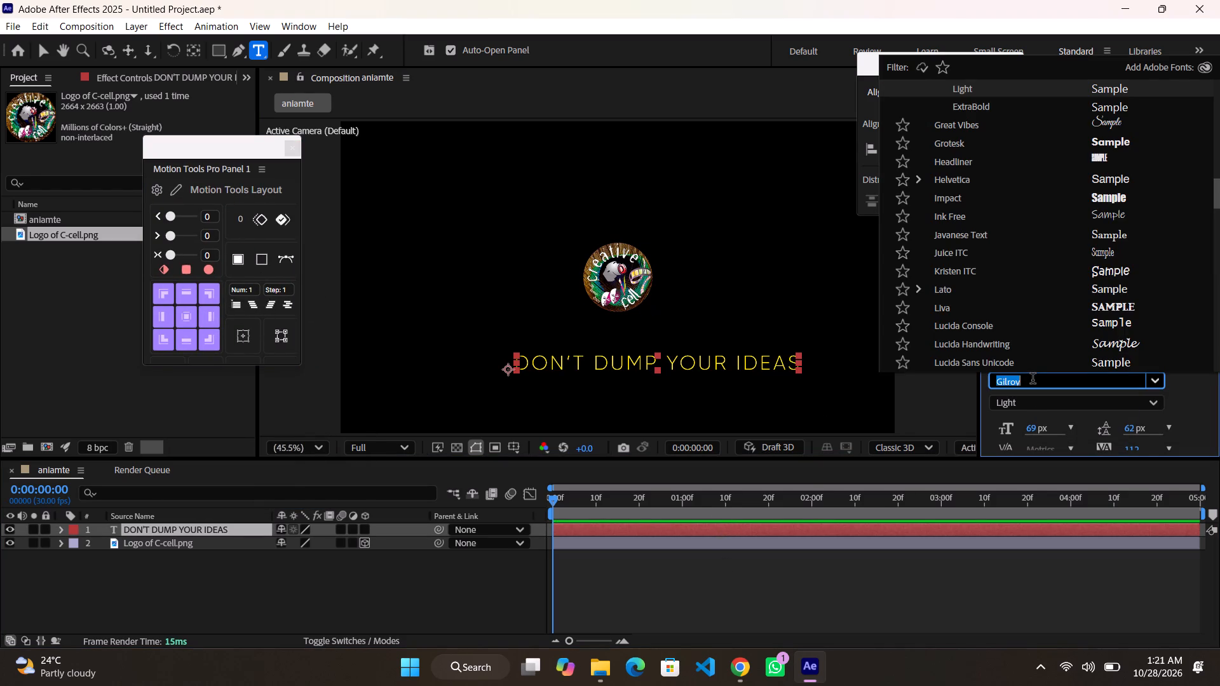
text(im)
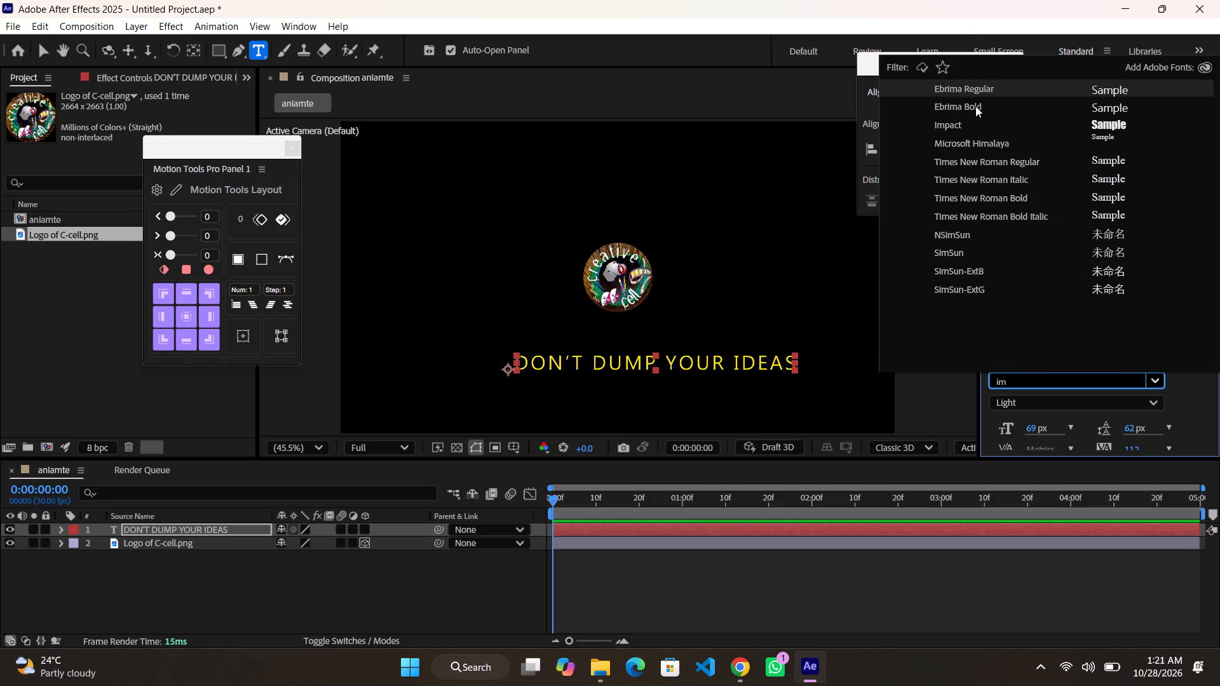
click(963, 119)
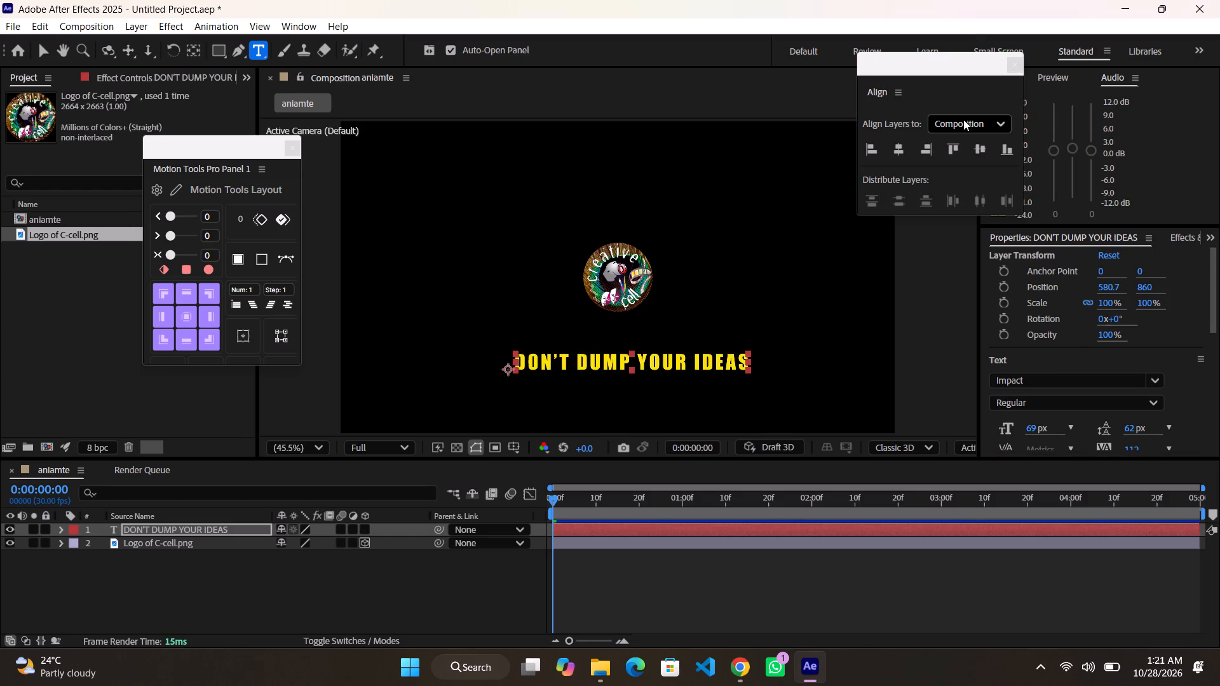
Change the font of the "DON'T DUMP YOUR IDEAS" text to Helvetica Bold.
click(1064, 386)
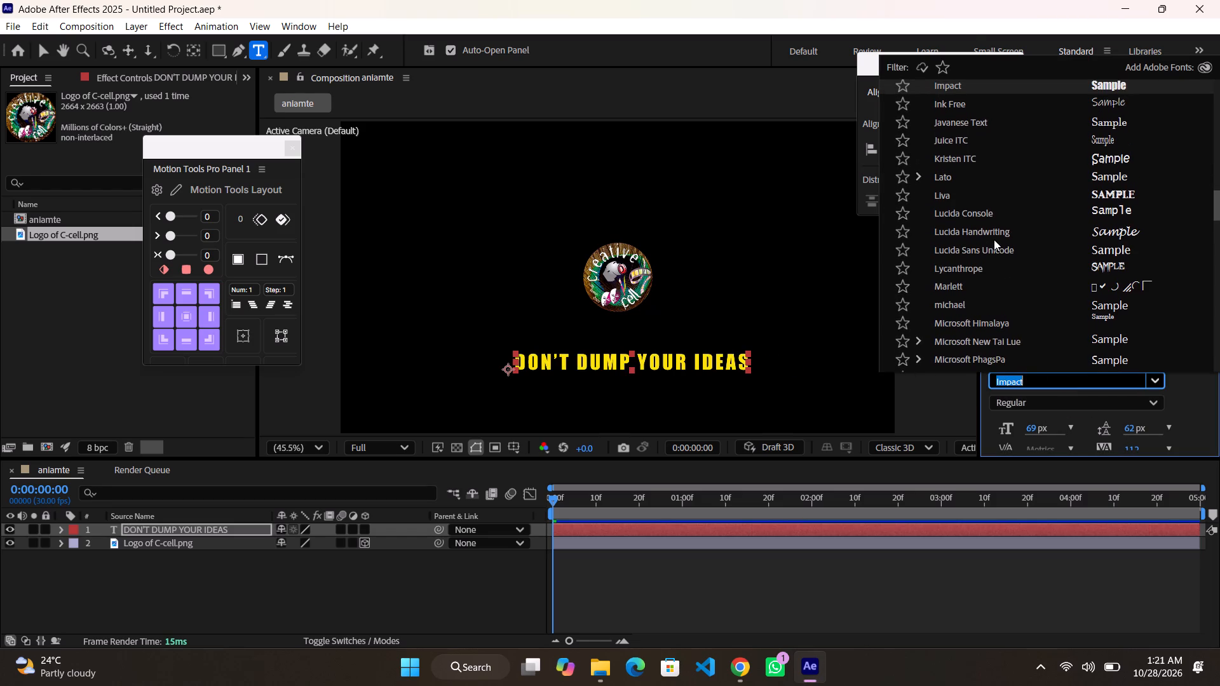
text(pl)
key(BackSpace)
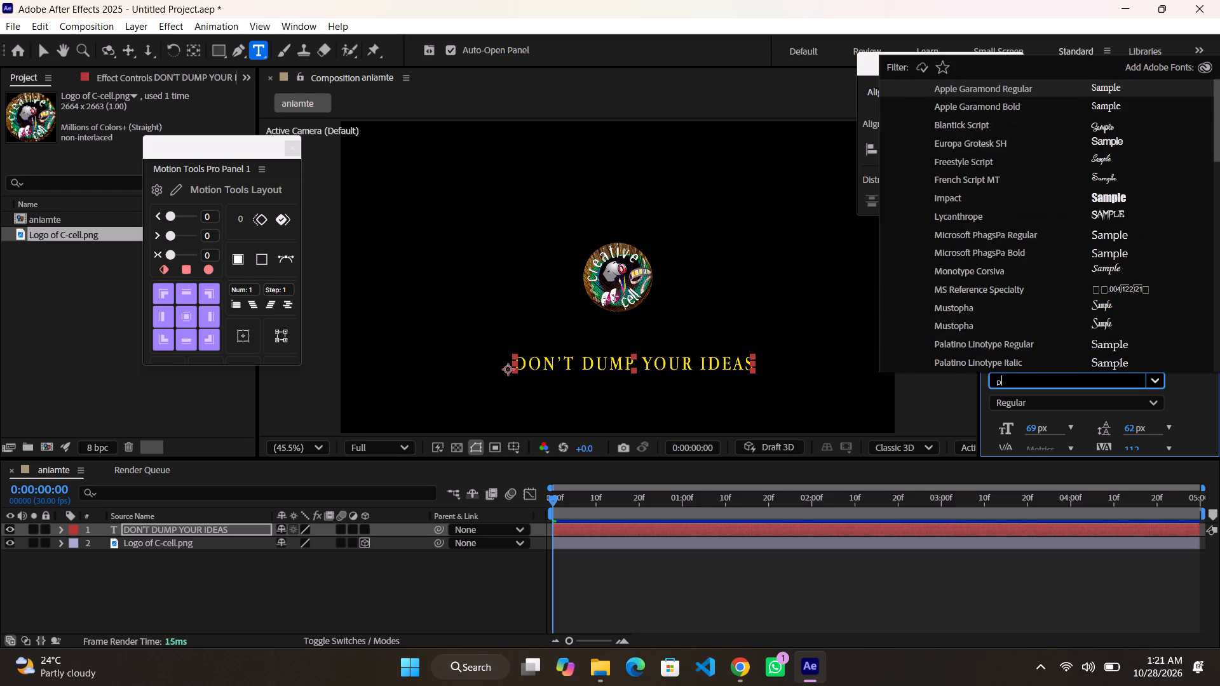
key(BackSpace)
key(BackSpace)
key(BackSpace)
key(BackSpace)
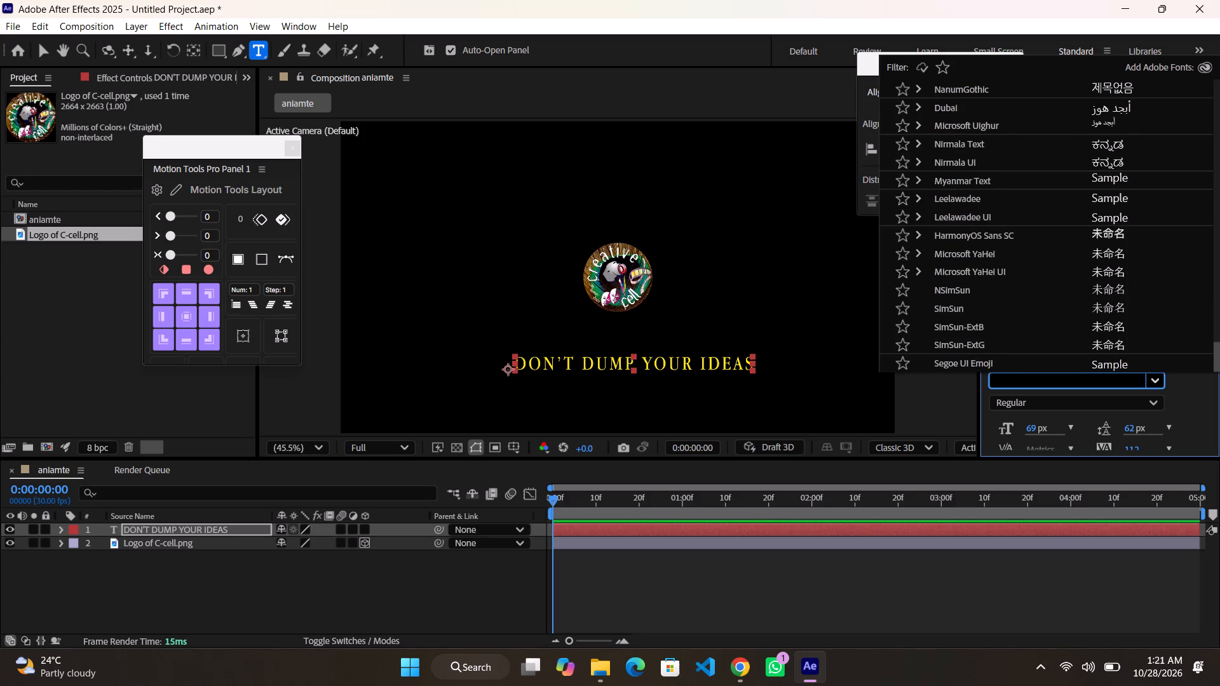
text(hel)
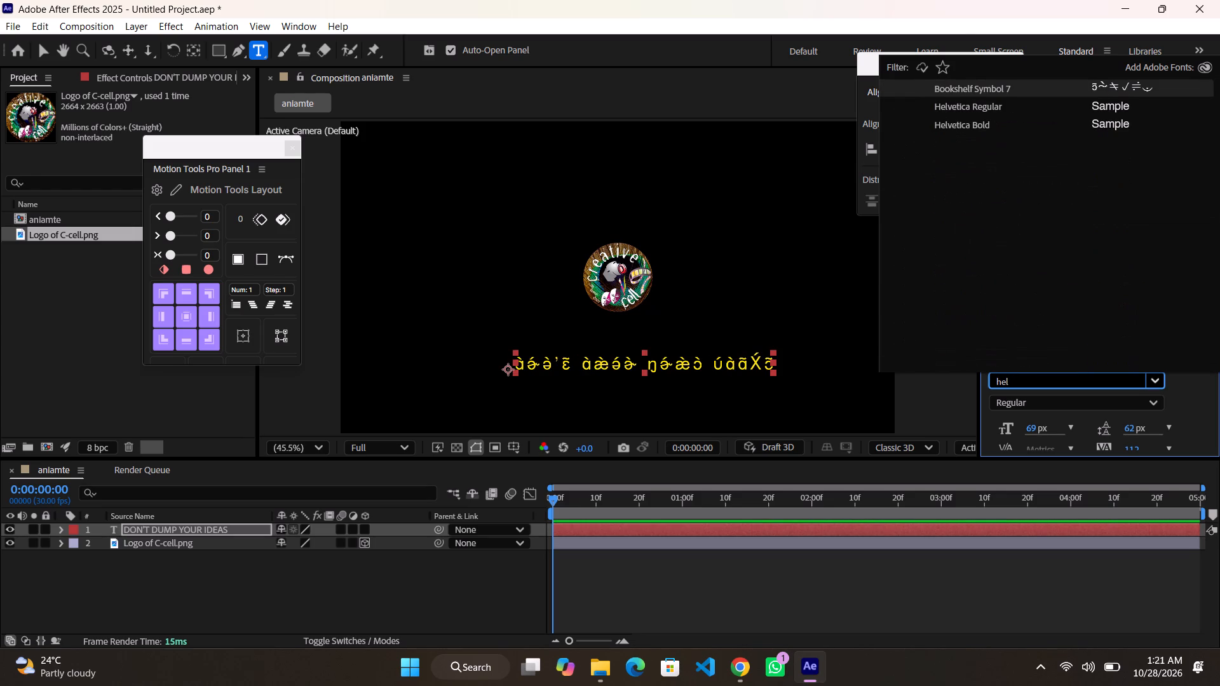
click(963, 124)
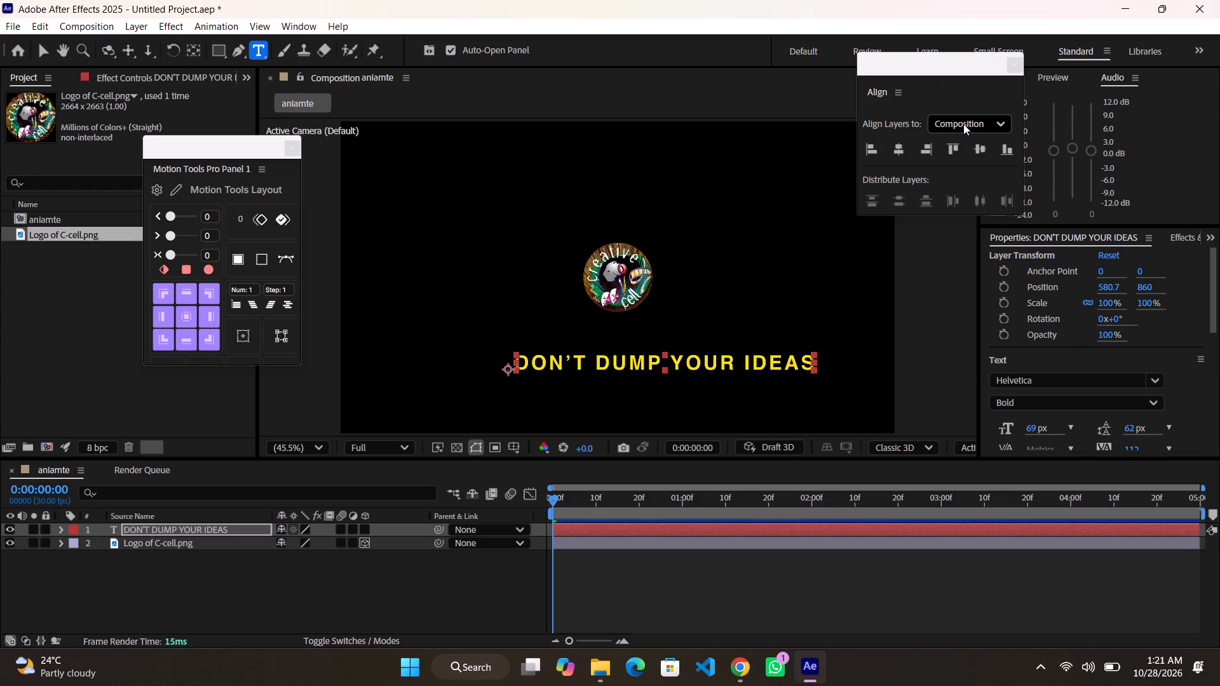
Centre the "DON'T DUMP YOUR IDEAS" text layer horizontally and vertically in the composition.
click(650, 577)
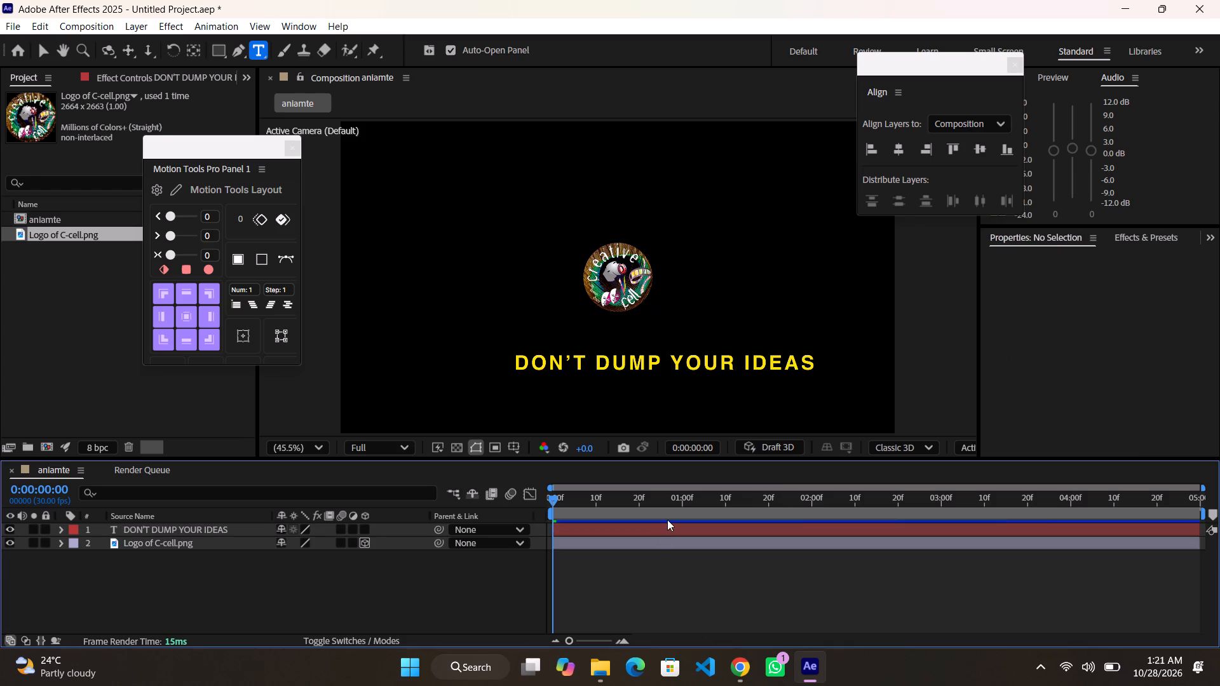
click(668, 530)
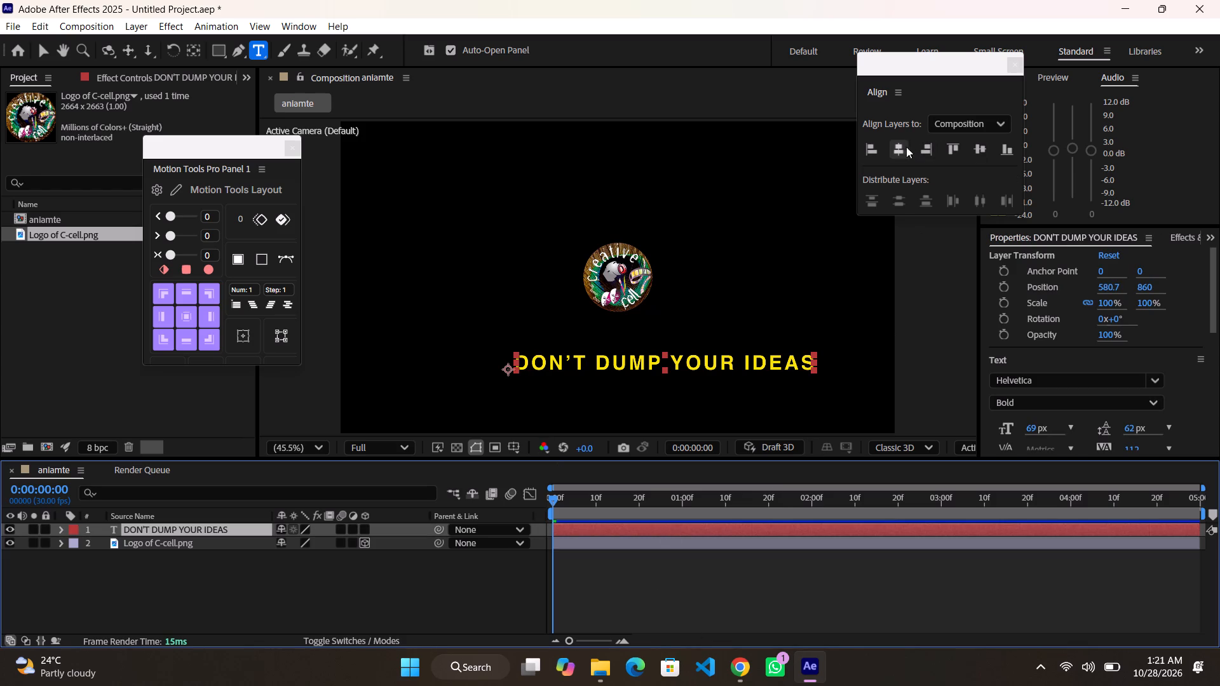
click(898, 147)
click(984, 145)
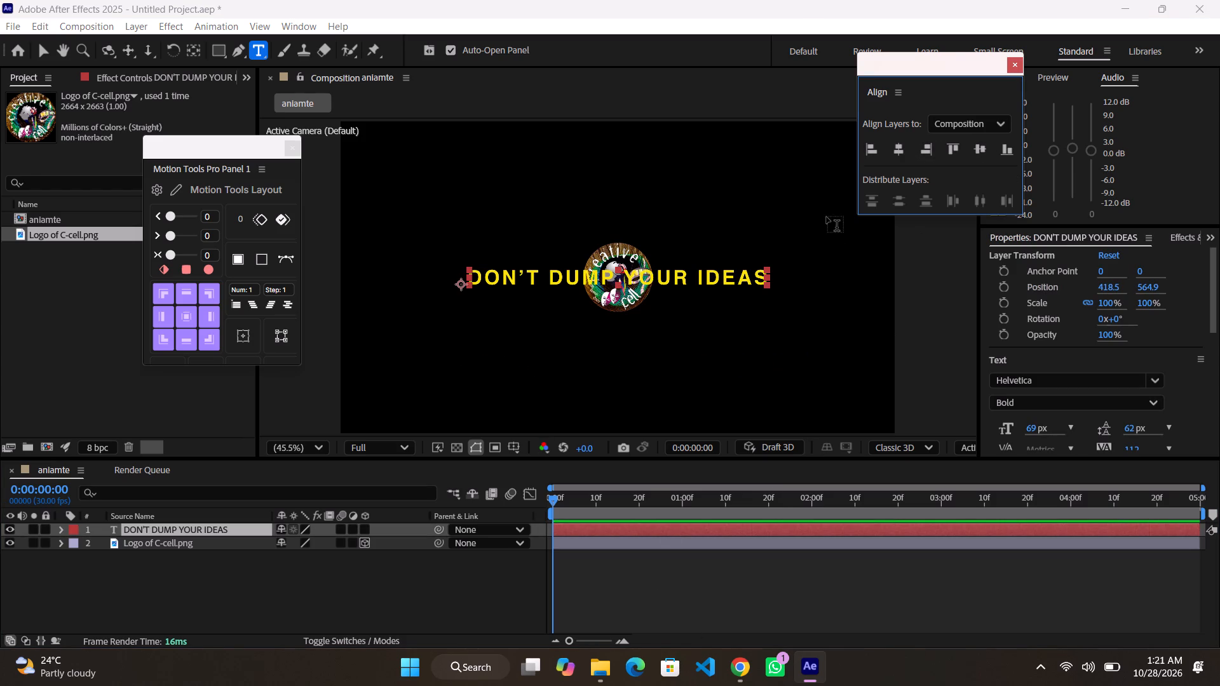
Move the tagline text down to just beneath the logo, bringing its vertical position to 726.9.
key(p)
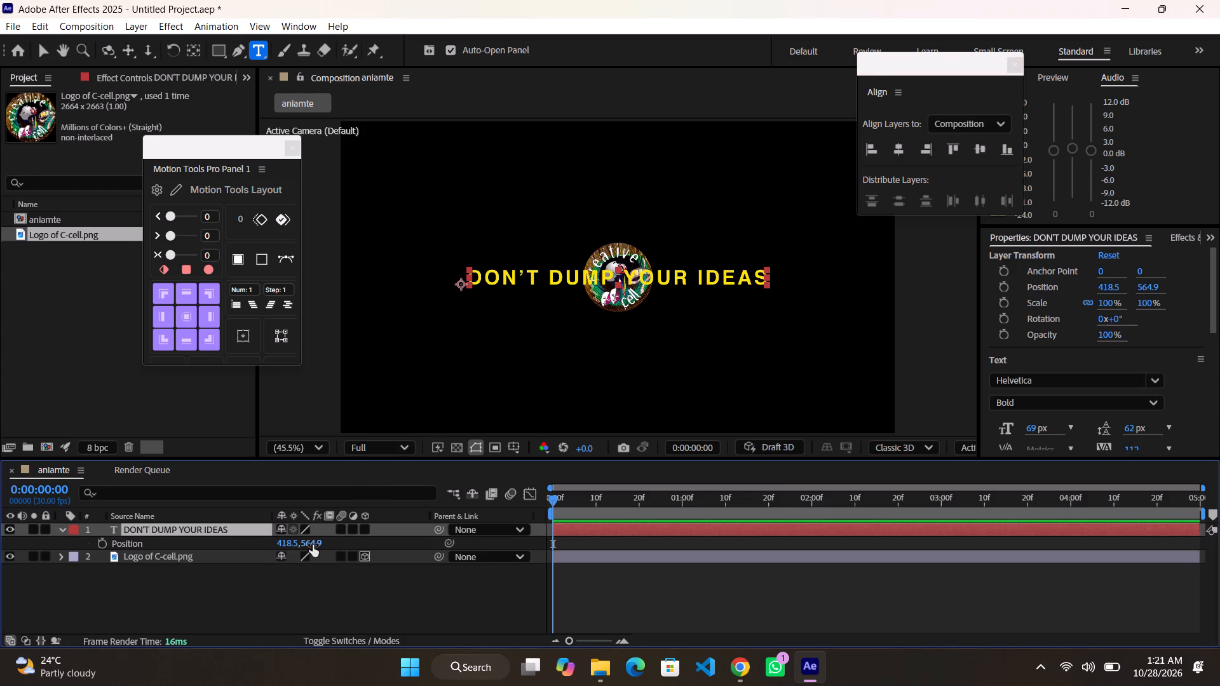
drag(313, 545, 432, 553)
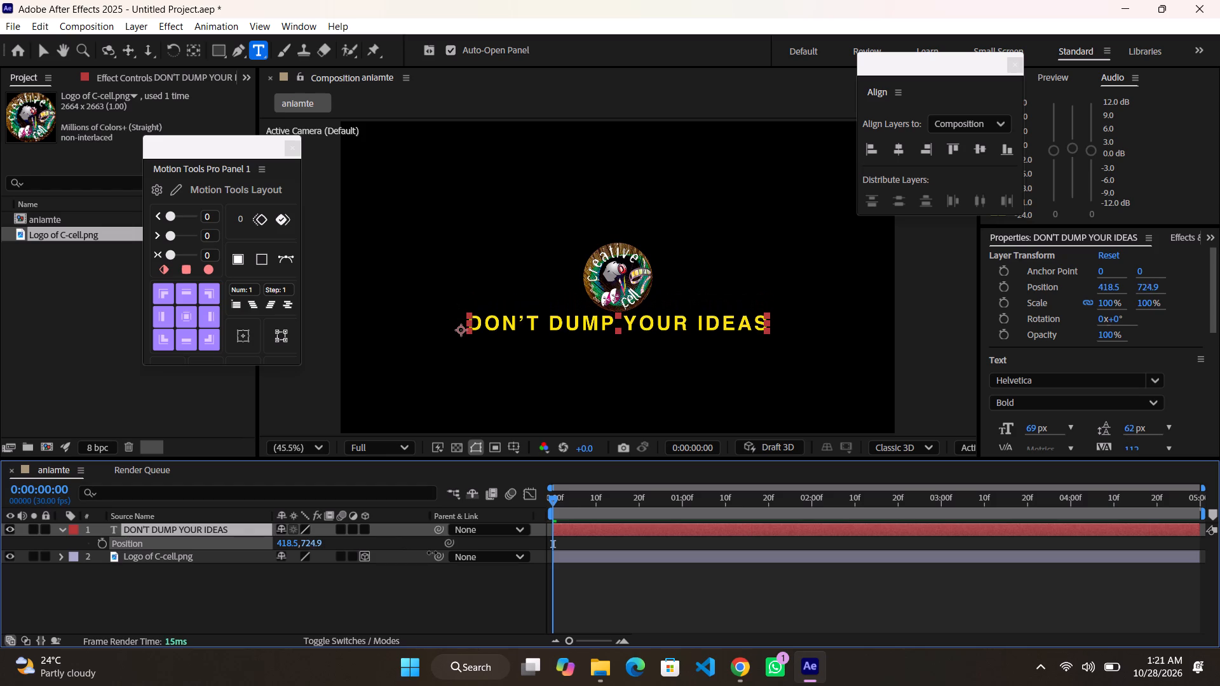
drag(432, 553, 433, 553)
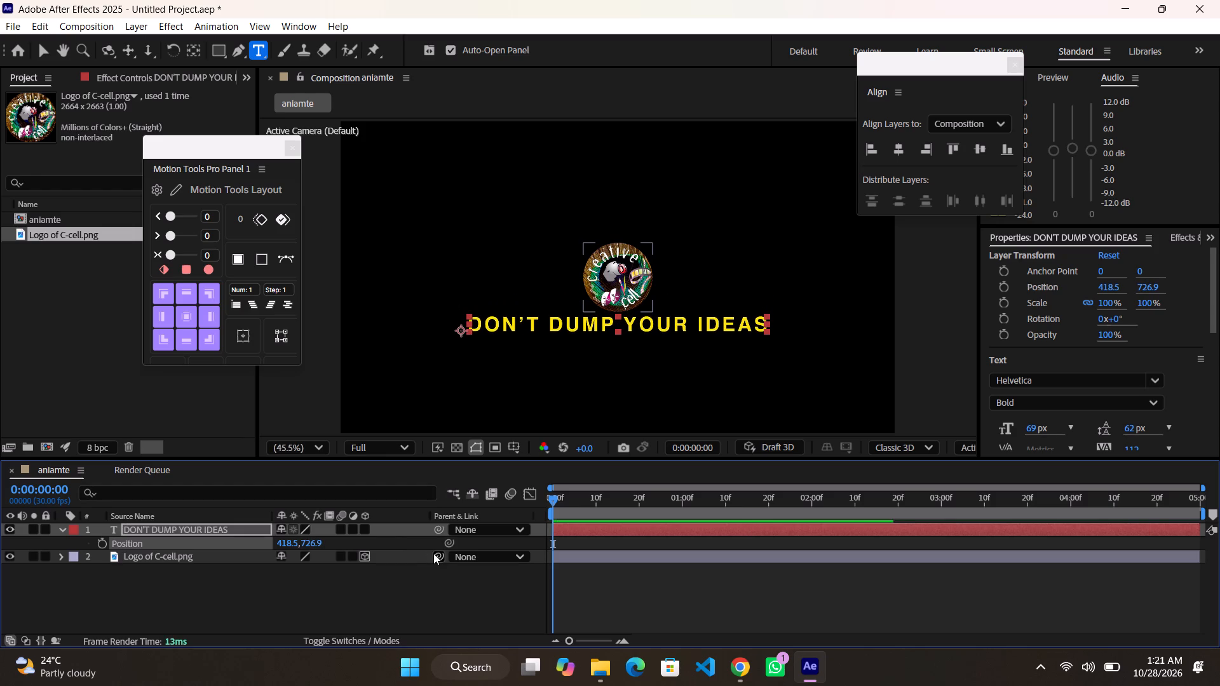
Reduce the tagline's font size to 58 px and re-centre it horizontally in the composition.
click(754, 525)
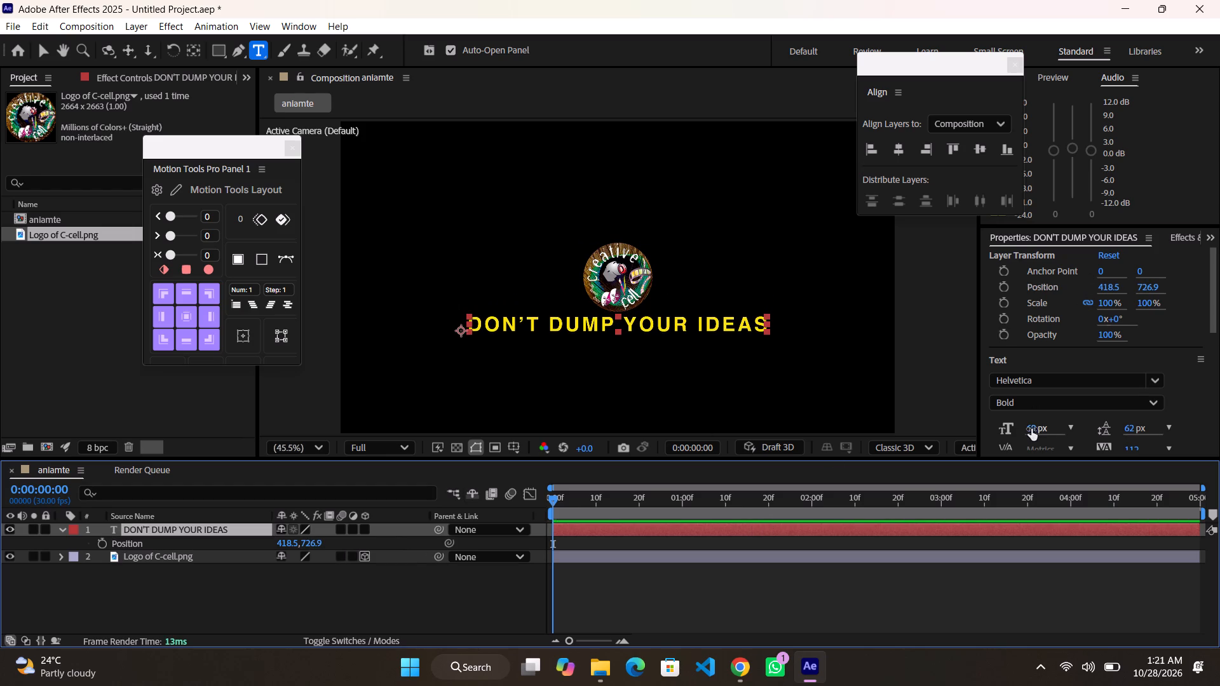
drag(1031, 429, 1019, 427)
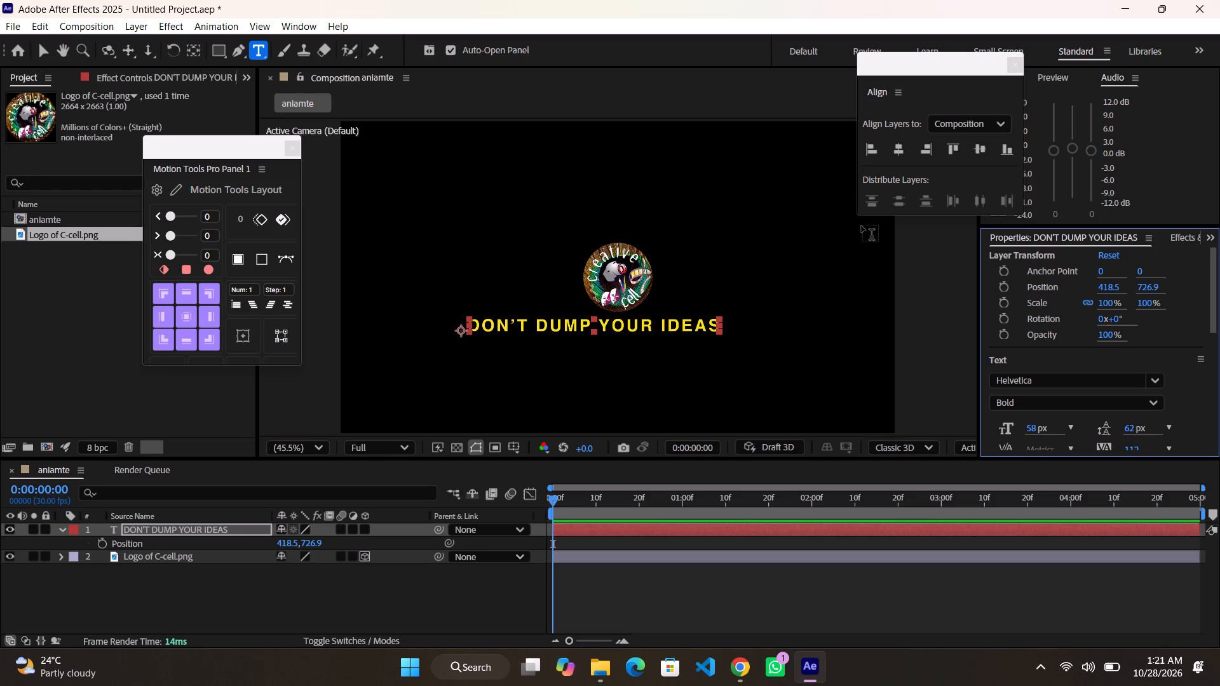
click(899, 149)
click(774, 586)
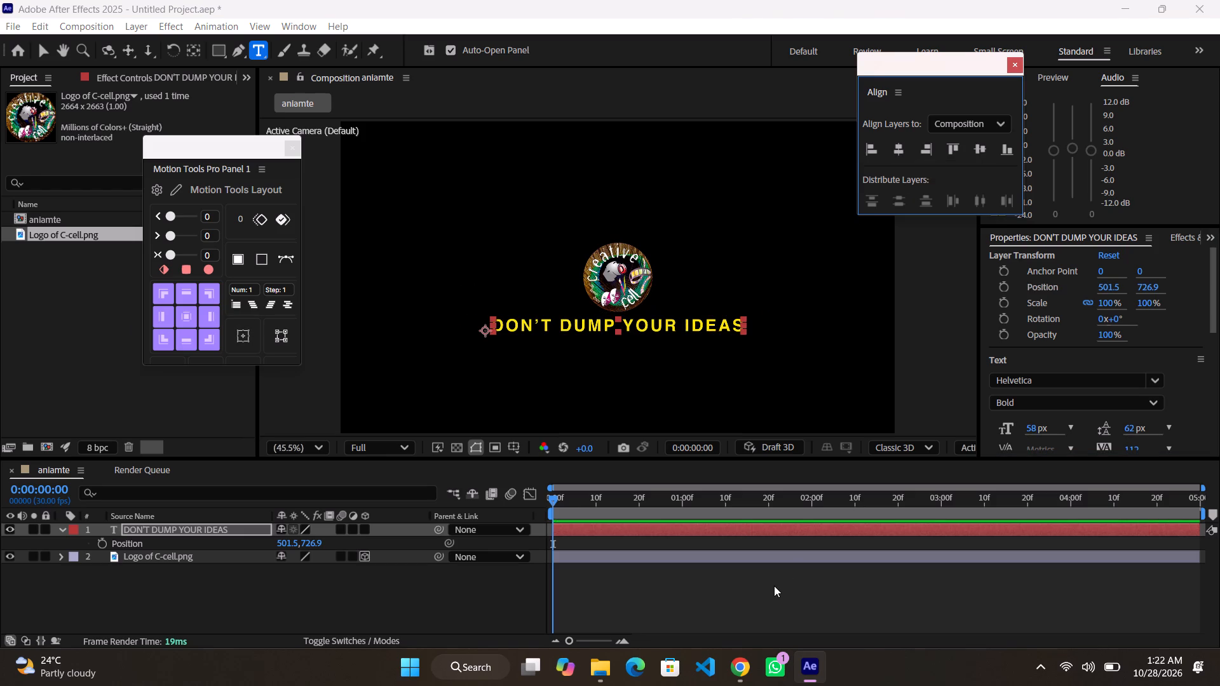
Tighten the tagline's tracking to -29 and re-centre the text horizontally in the composition.
click(748, 525)
scroll(1136, 315, down, 1)
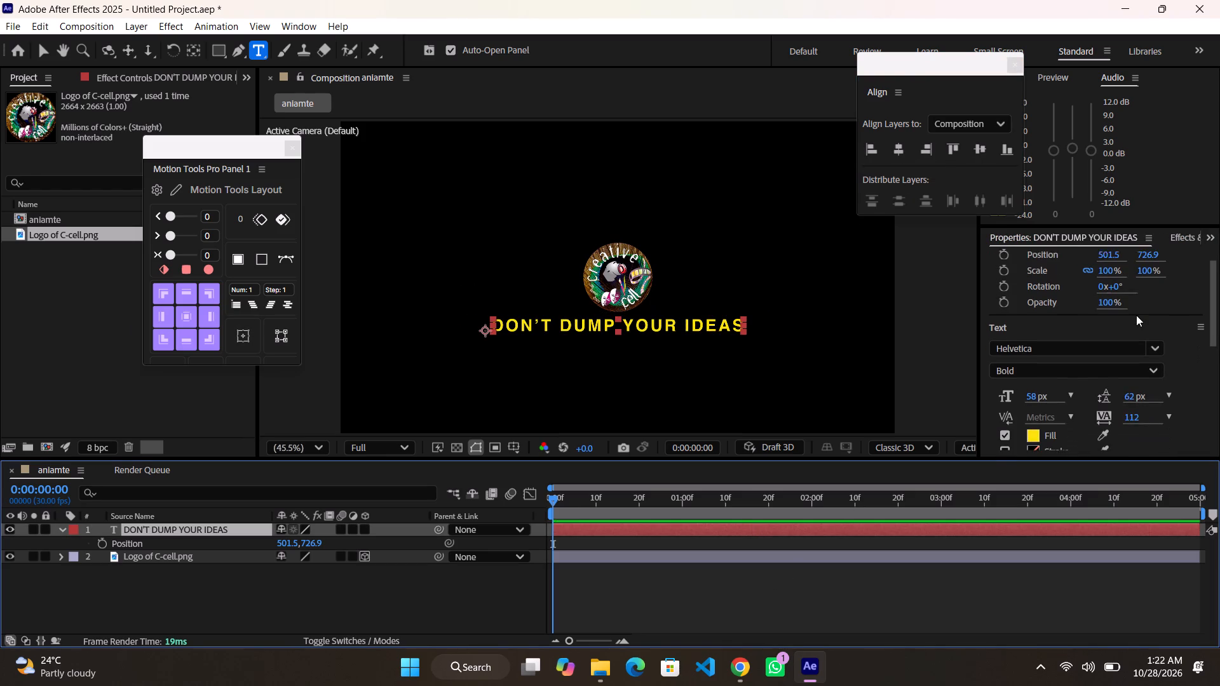
scroll(1136, 315, down, 1)
drag(1135, 421, 1120, 421)
drag(1133, 408, 1086, 407)
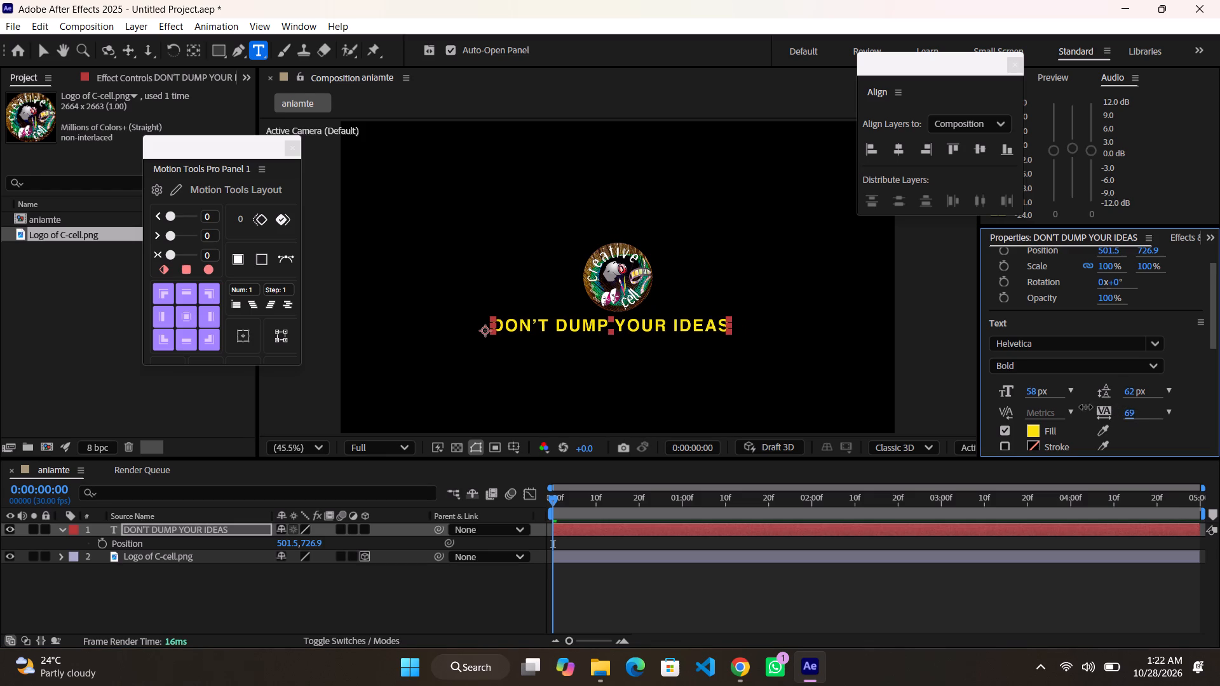
drag(1086, 407, 1025, 403)
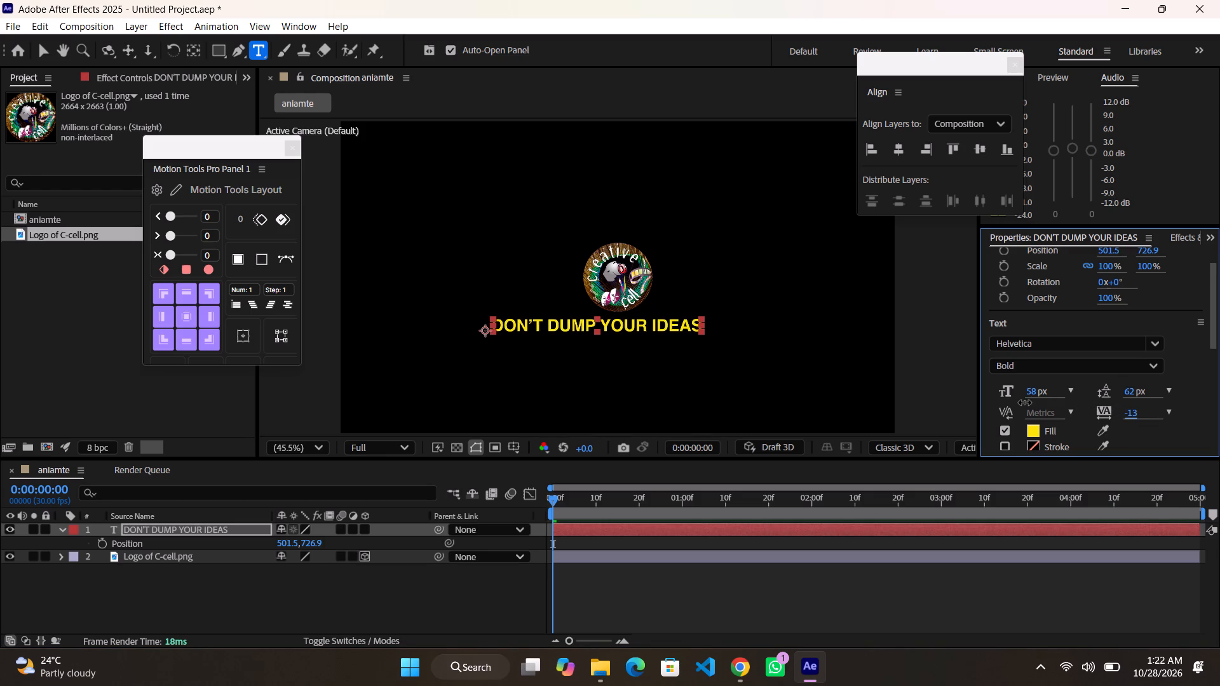
drag(1025, 403, 1015, 405)
click(896, 156)
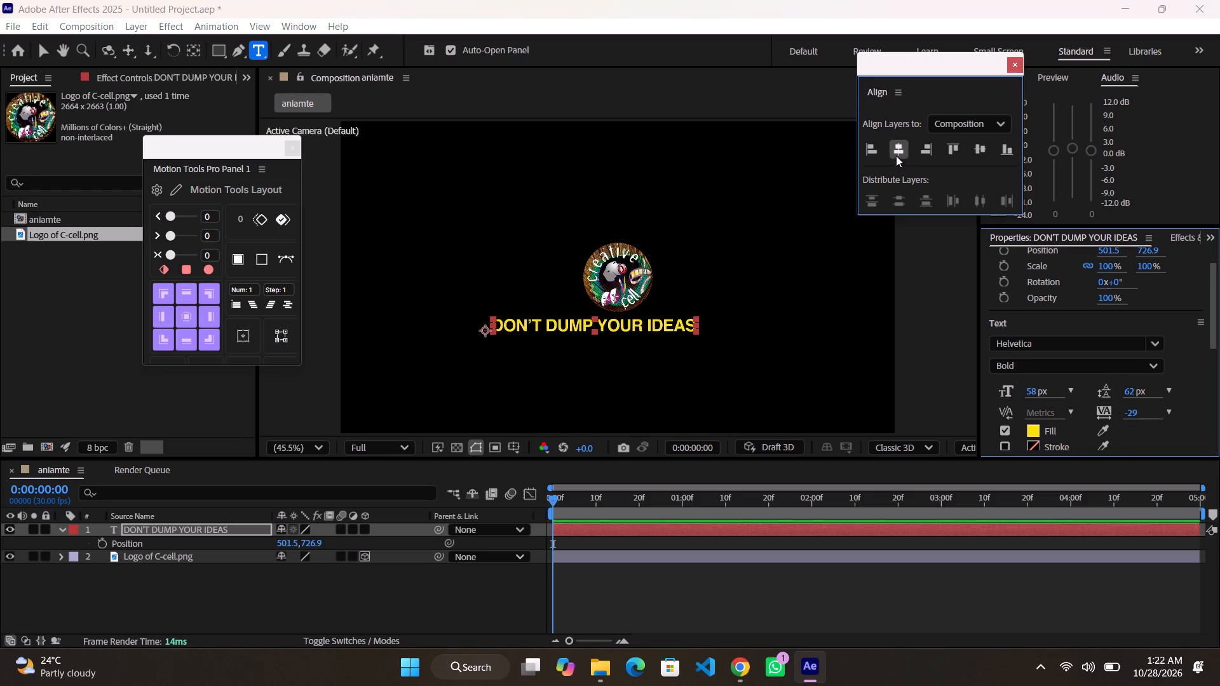
click(759, 589)
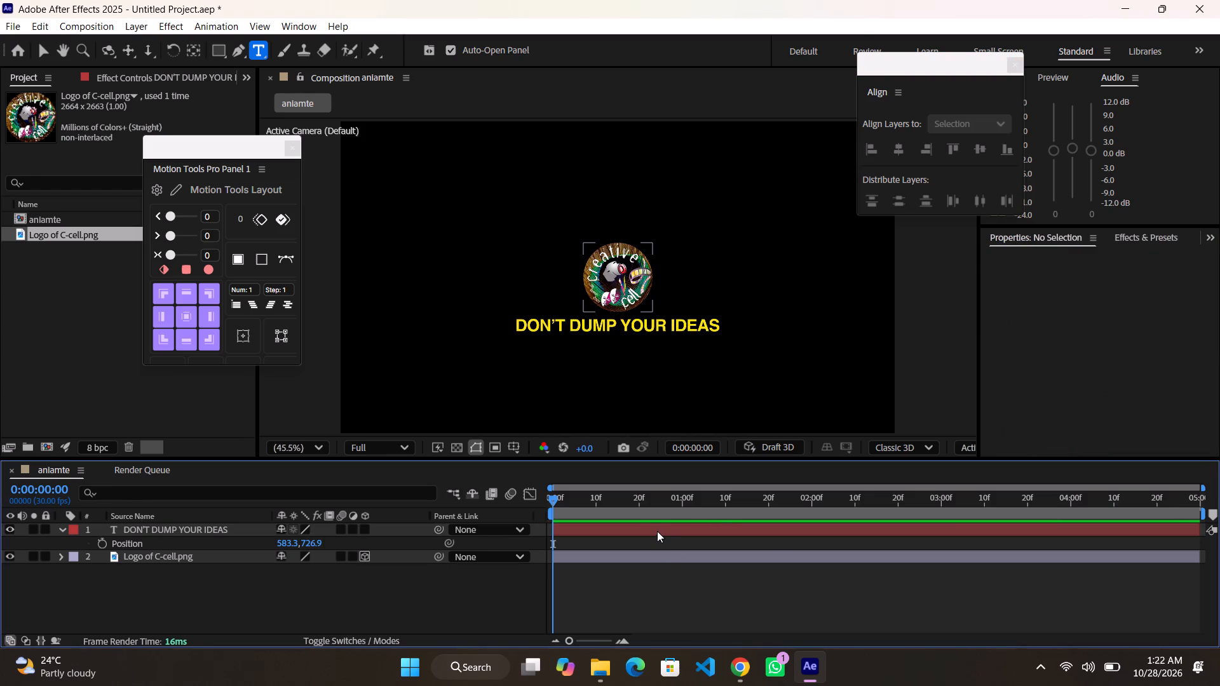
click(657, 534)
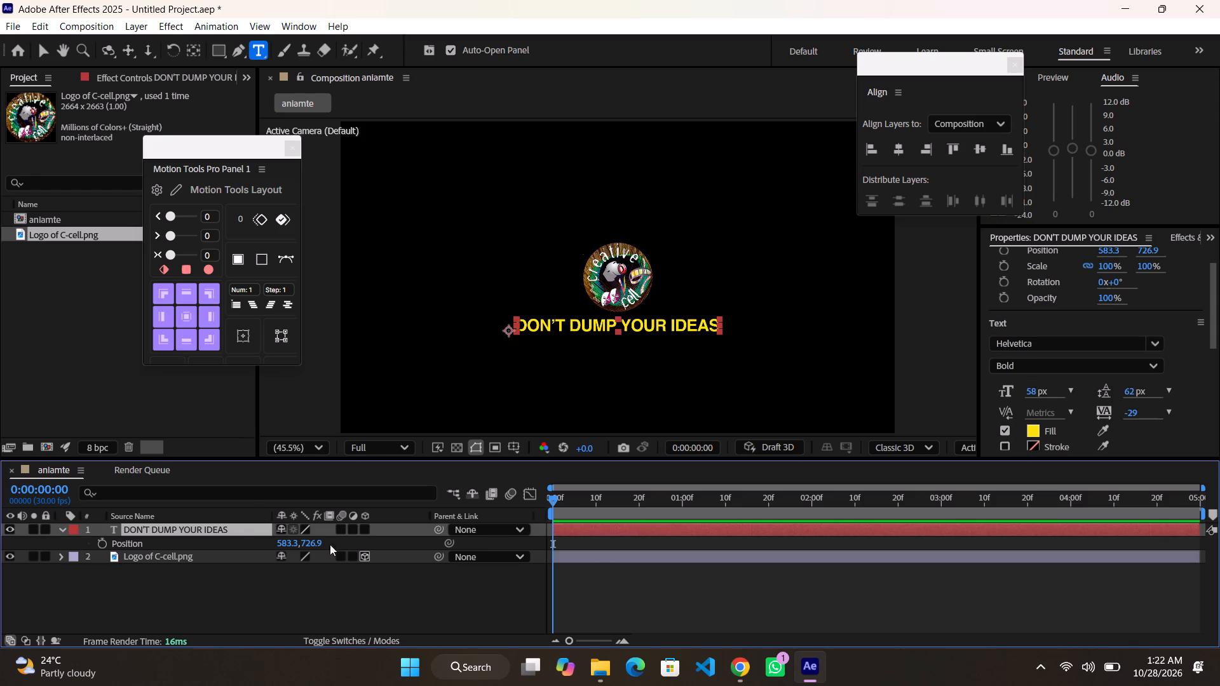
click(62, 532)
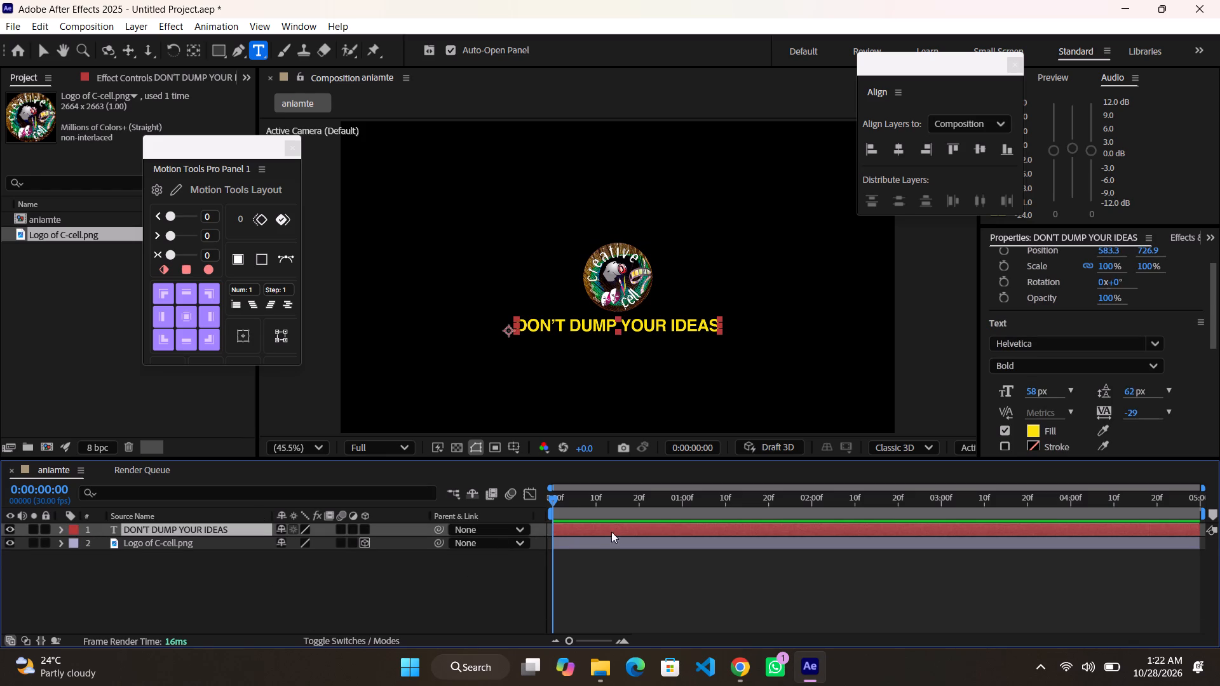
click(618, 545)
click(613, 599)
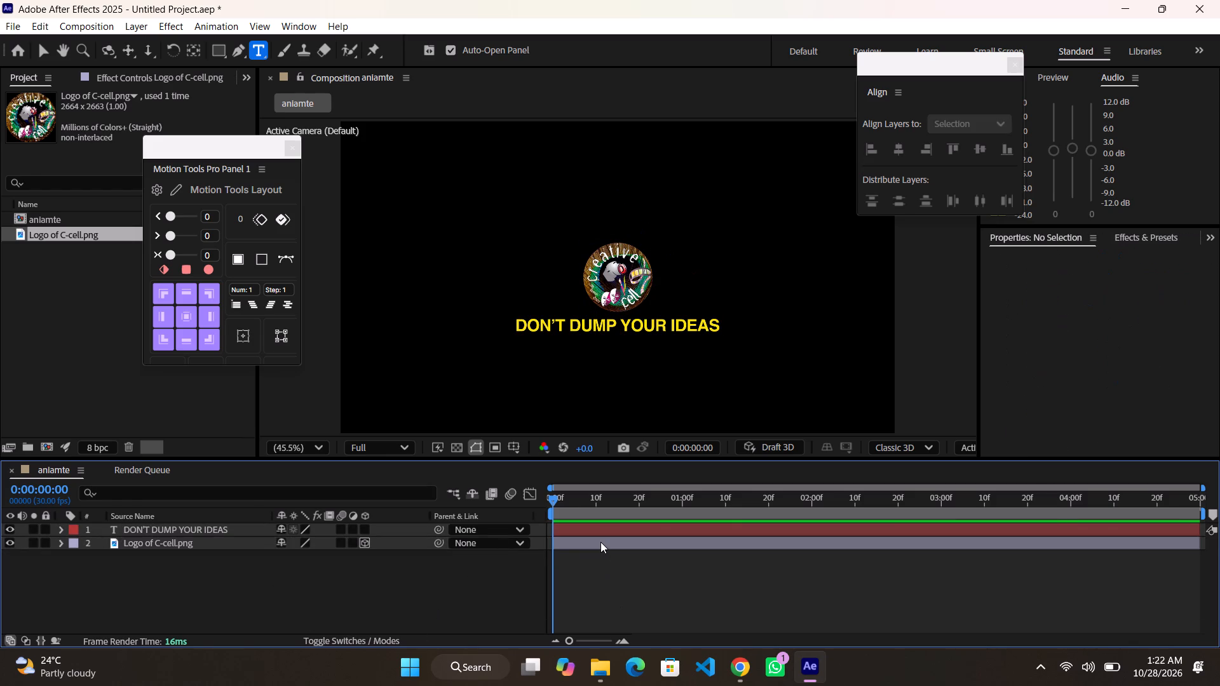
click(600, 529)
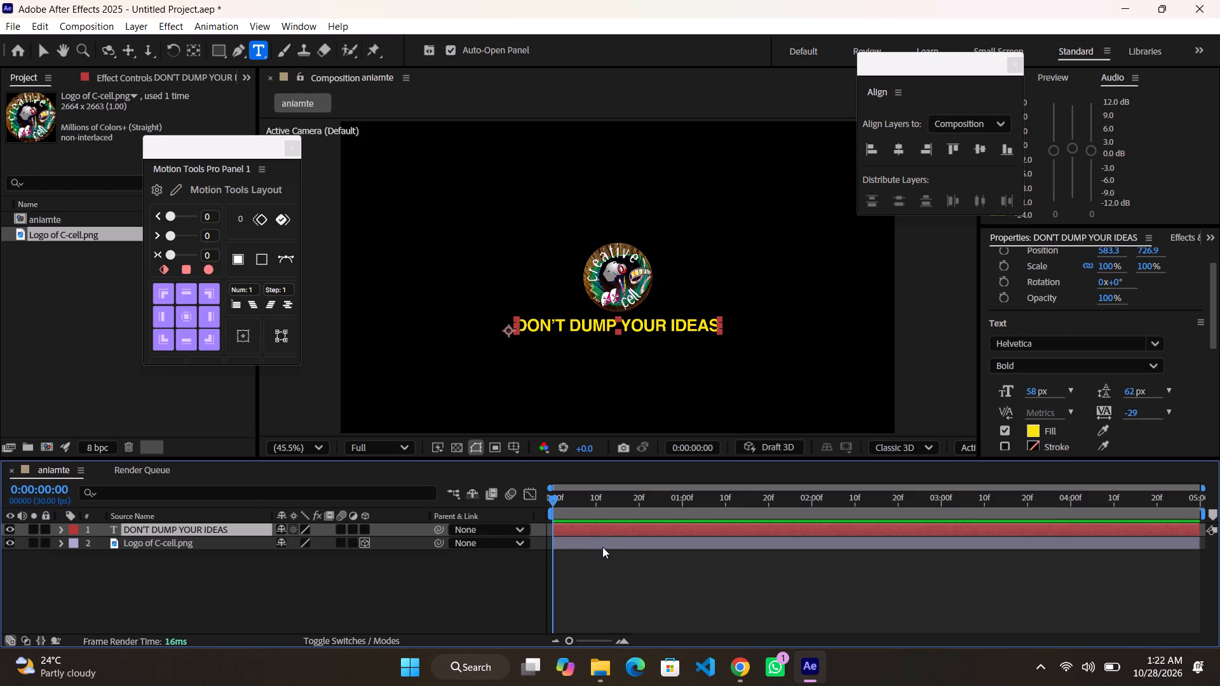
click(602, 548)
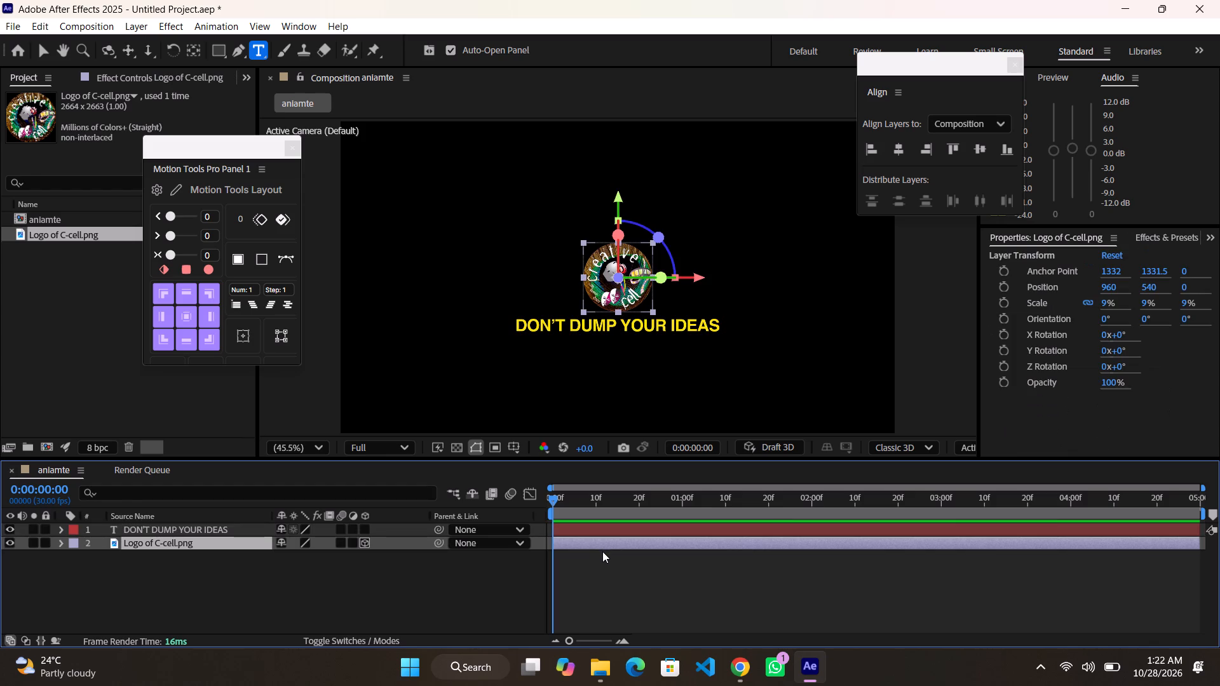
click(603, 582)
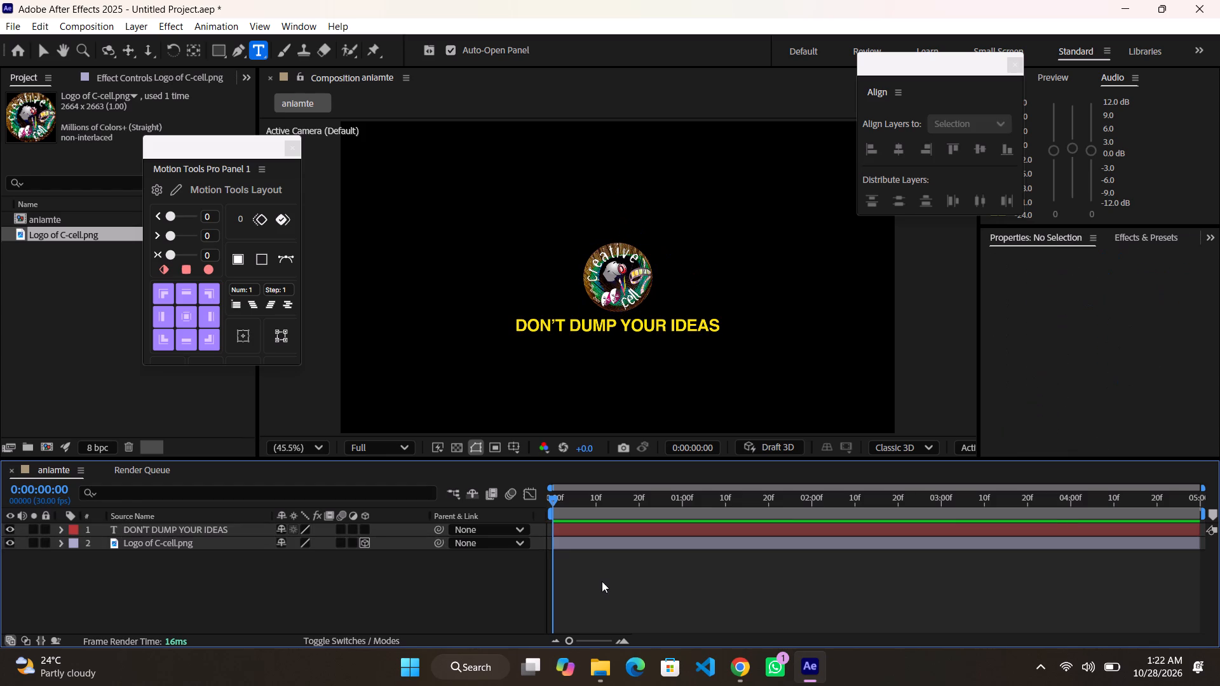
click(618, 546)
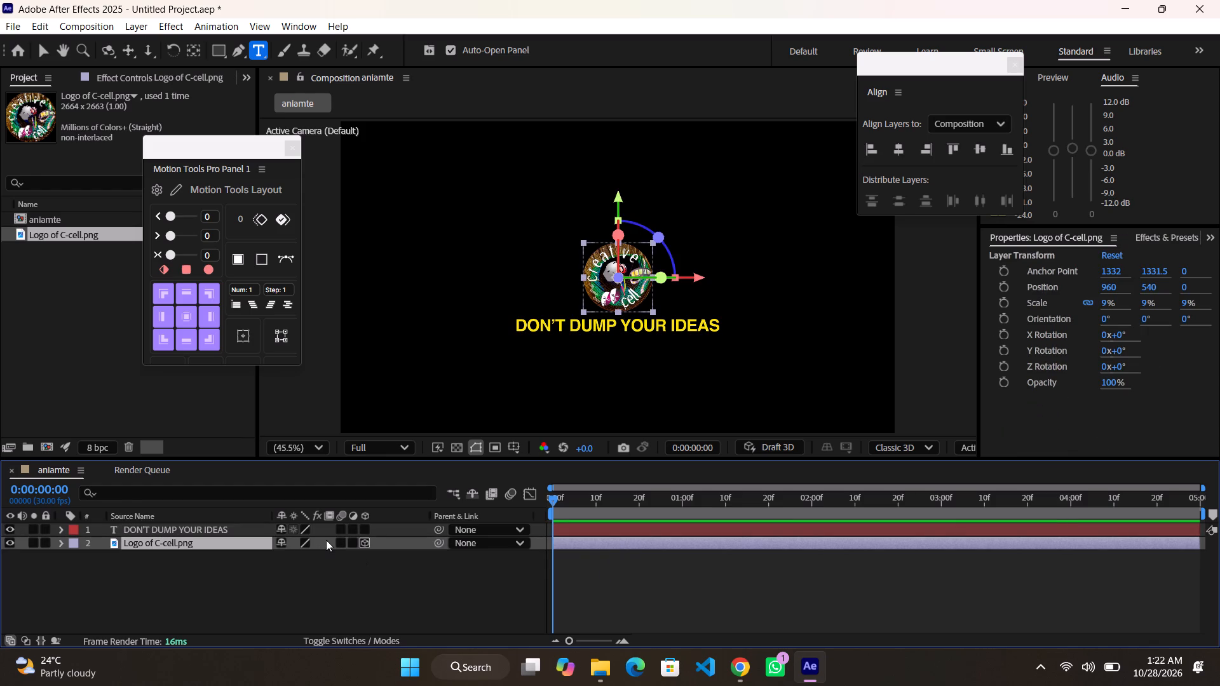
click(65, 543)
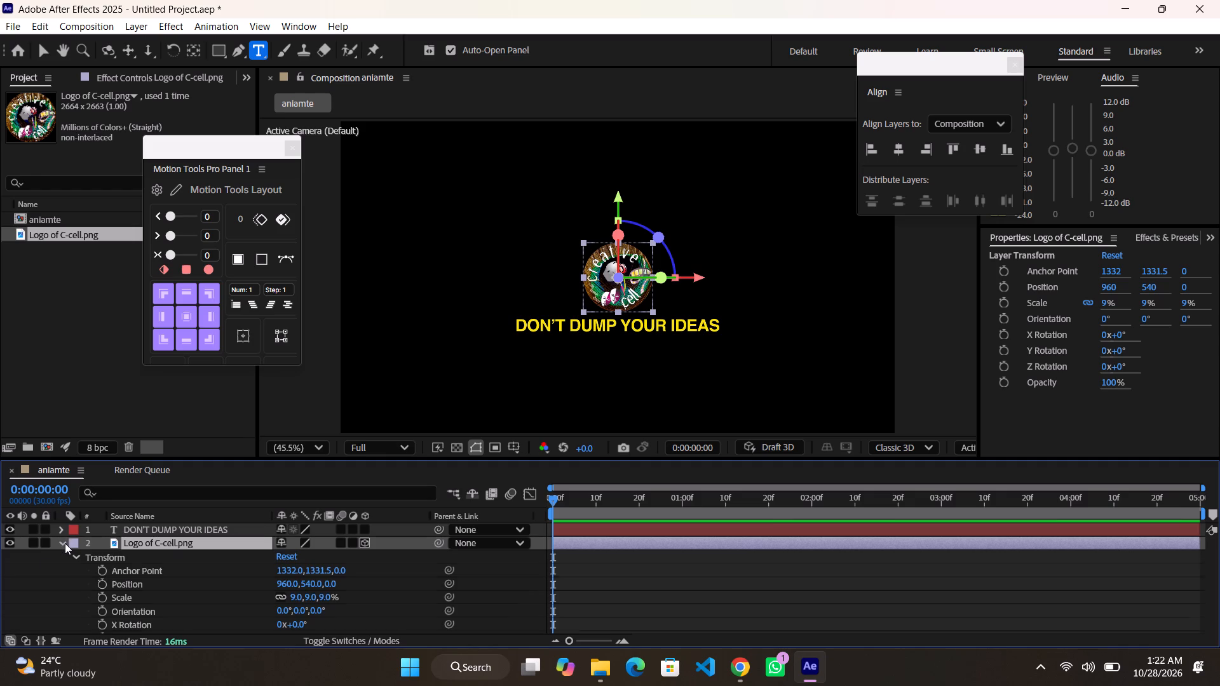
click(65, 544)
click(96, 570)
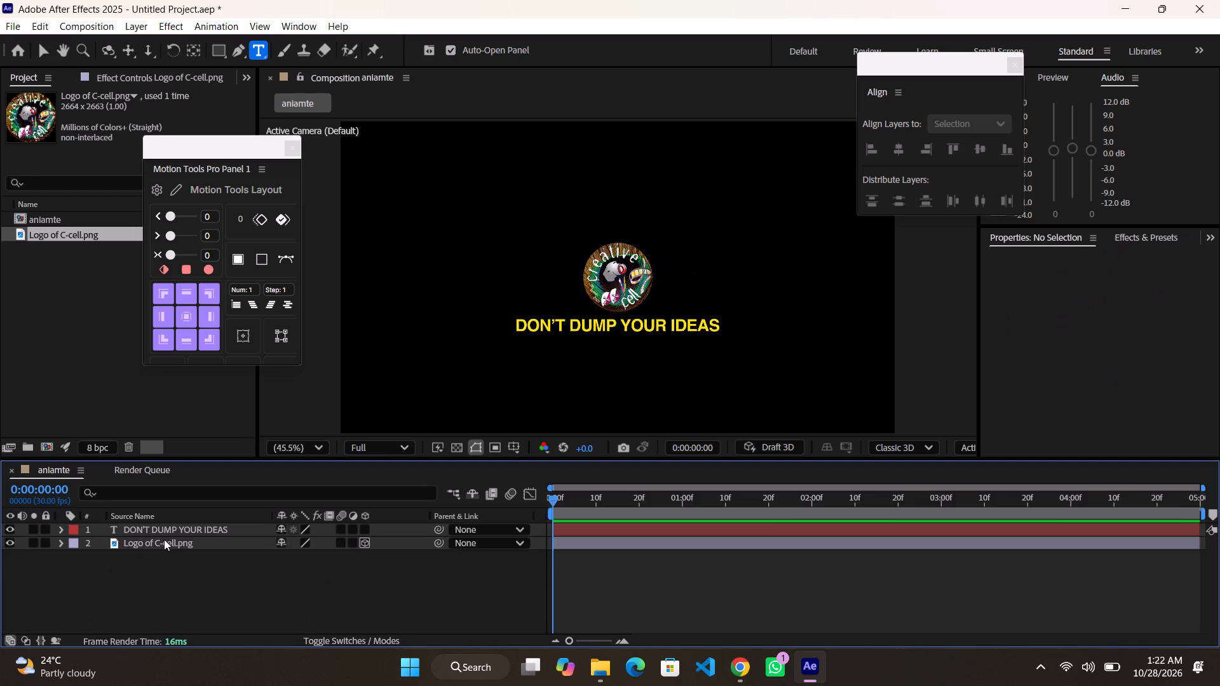
Reveal the Position, Scale and Rotation properties of the Logo of C-cell.png layer in the timeline.
click(163, 539)
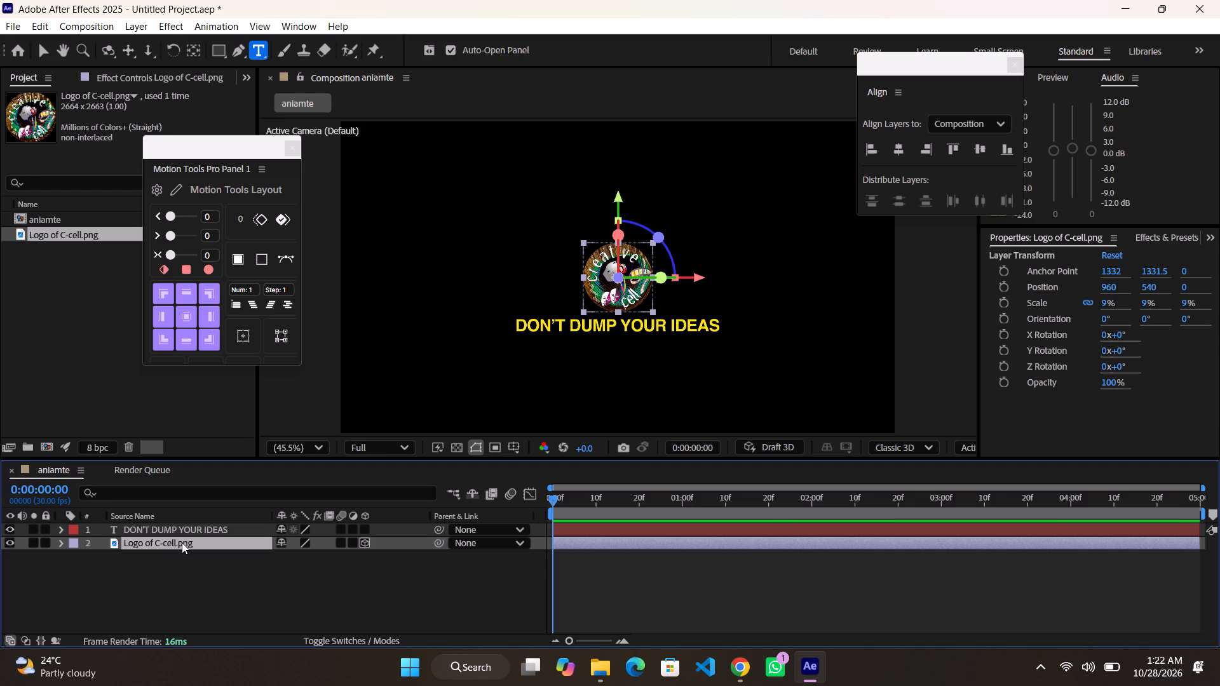
key(s)
key(s)
key(p)
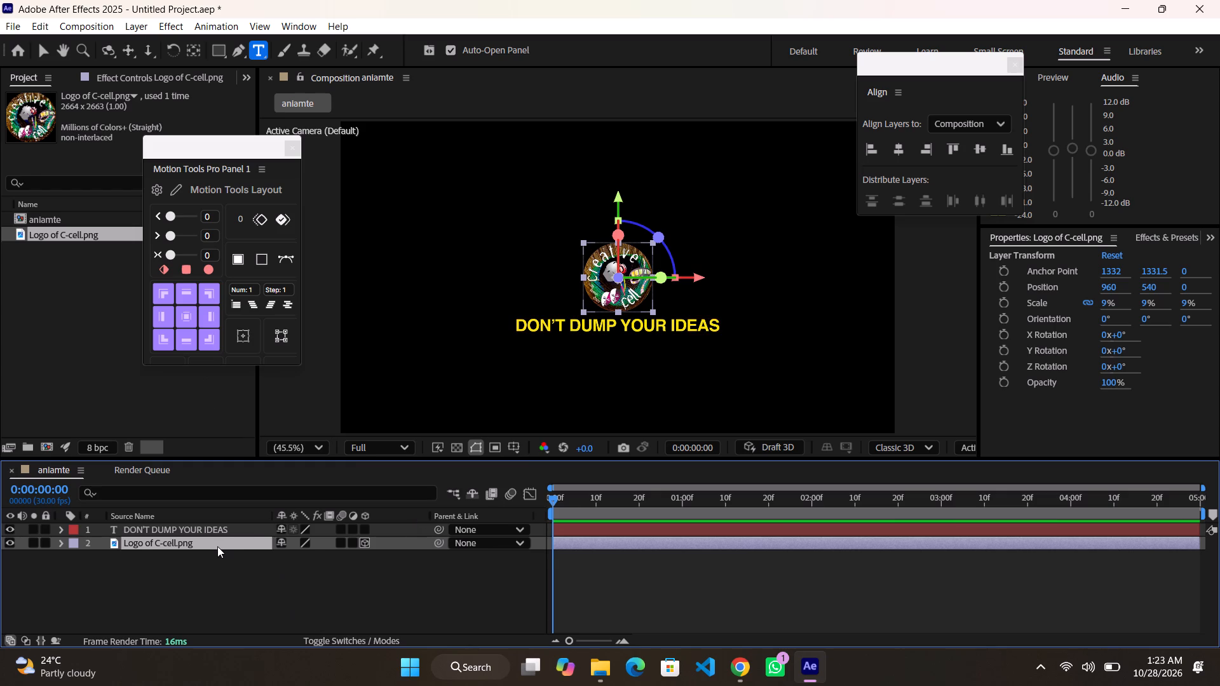
key(shift+s)
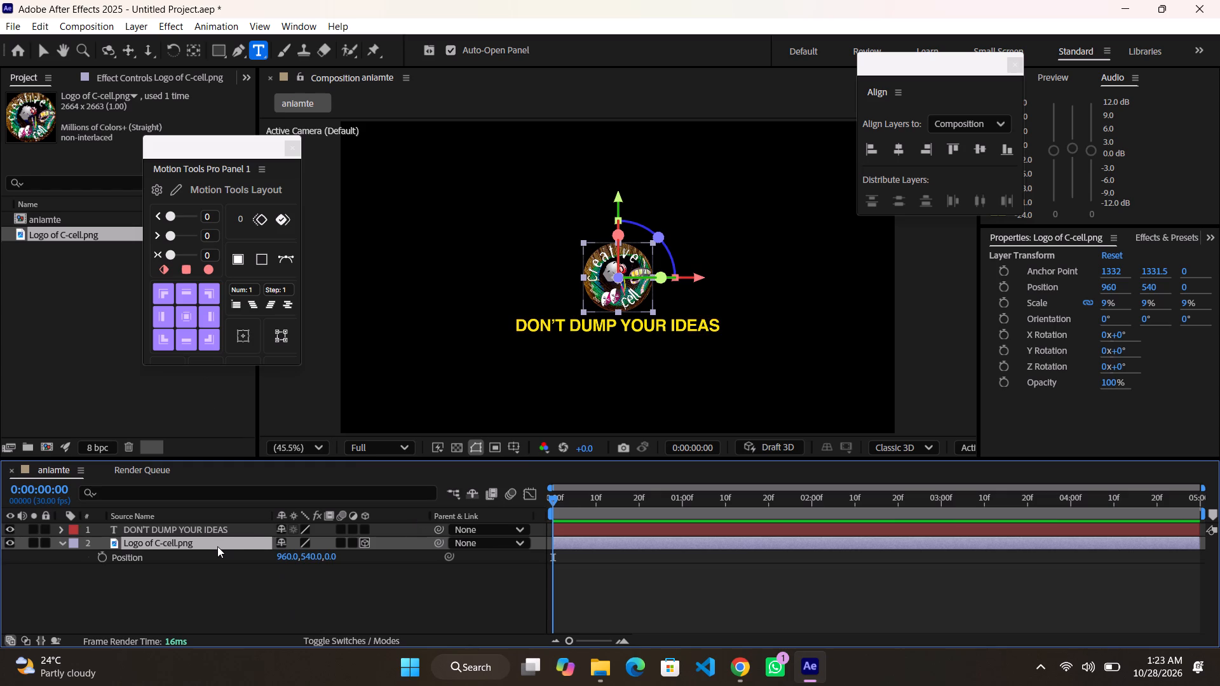
key(shift+r)
scroll(279, 624, down, 1)
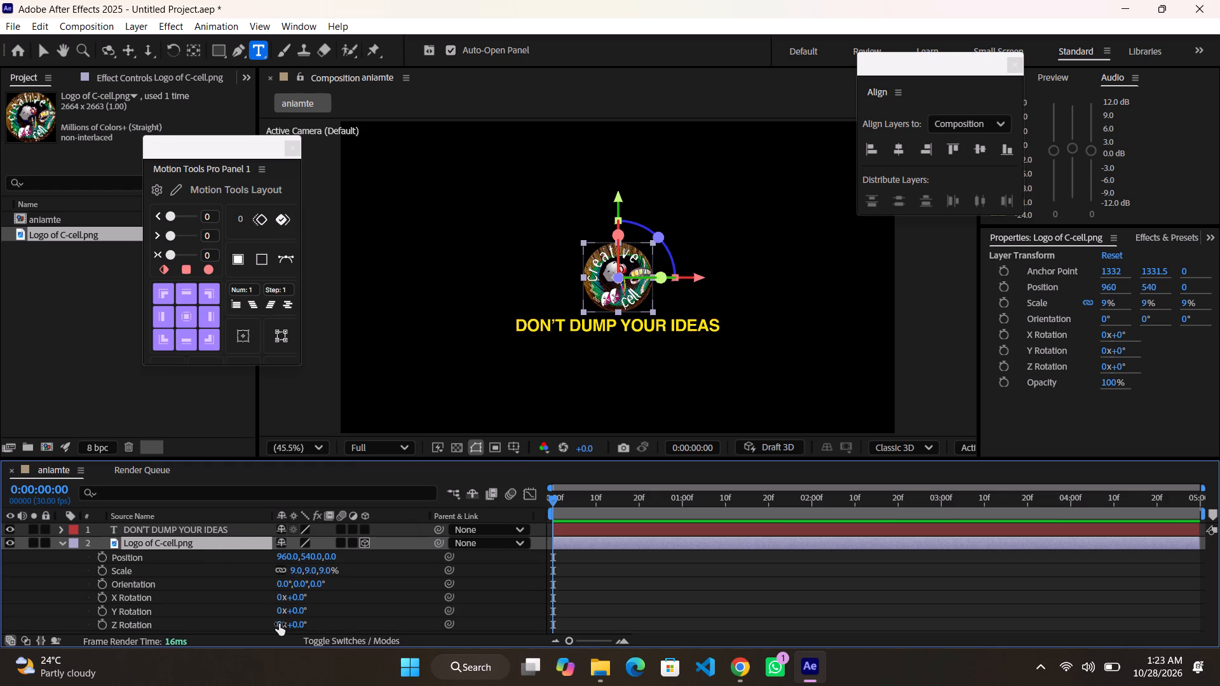
scroll(279, 624, down, 1)
Set the logo layer's Scale to 0% and add a starting Scale keyframe at 0:00:00:00.
drag(311, 572, 288, 572)
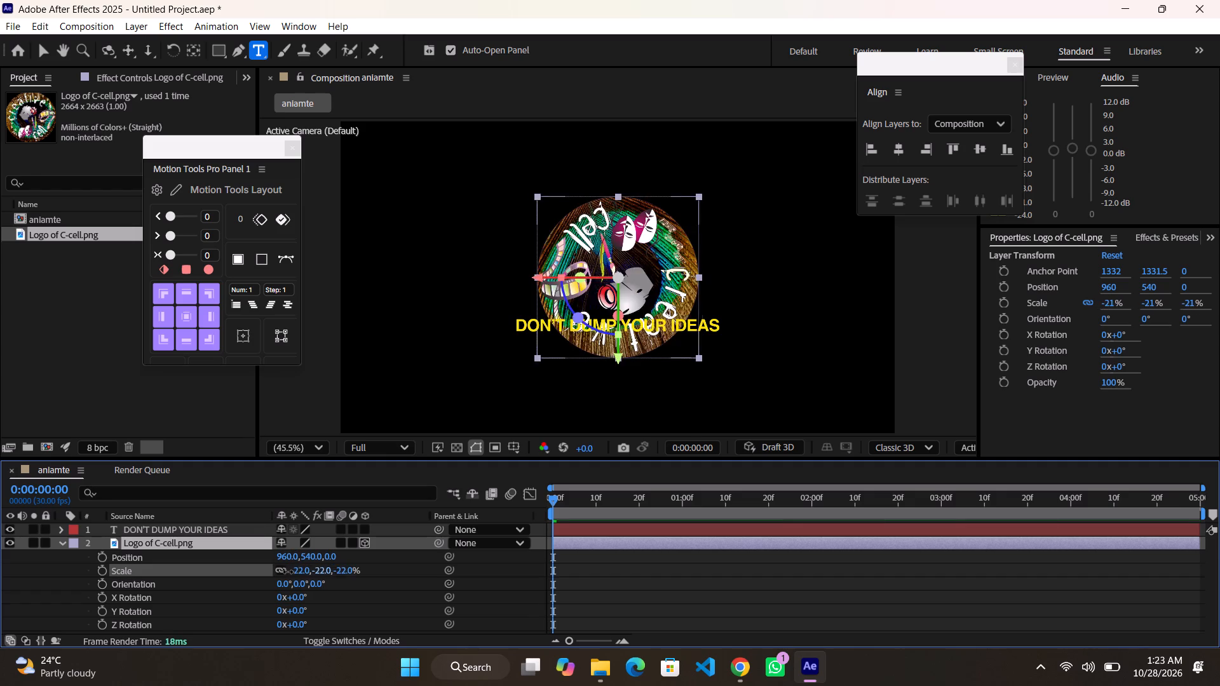
drag(288, 572, 301, 569)
click(305, 568)
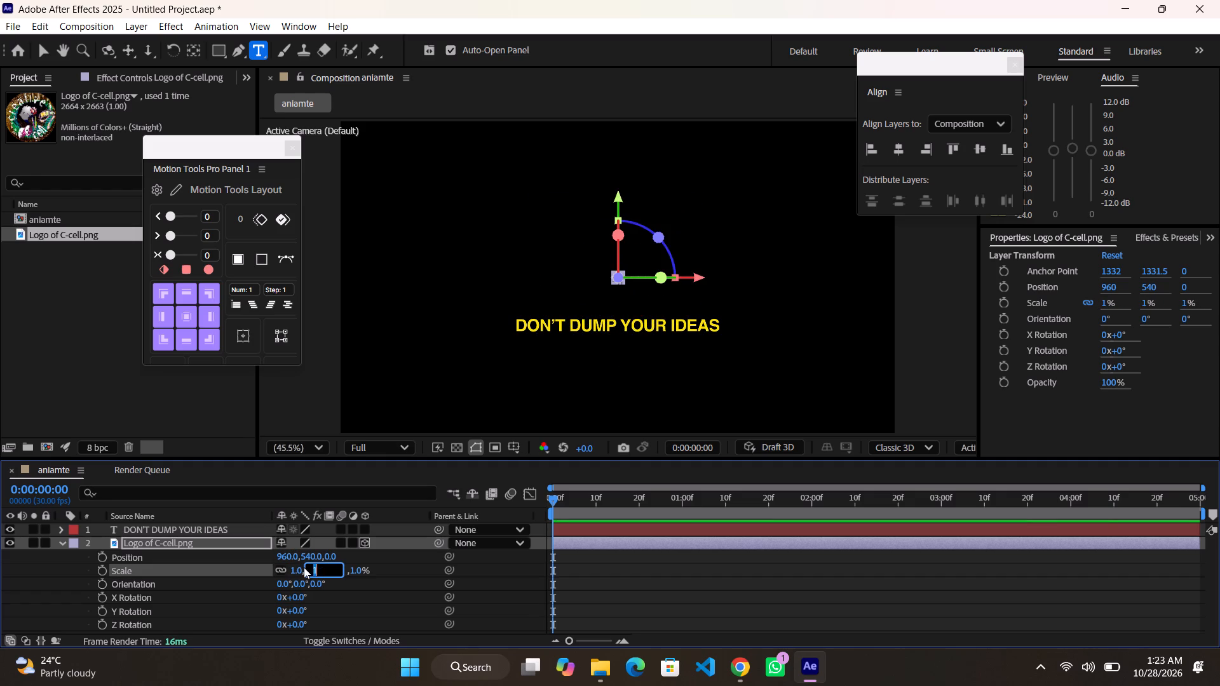
key(0)
key(Return)
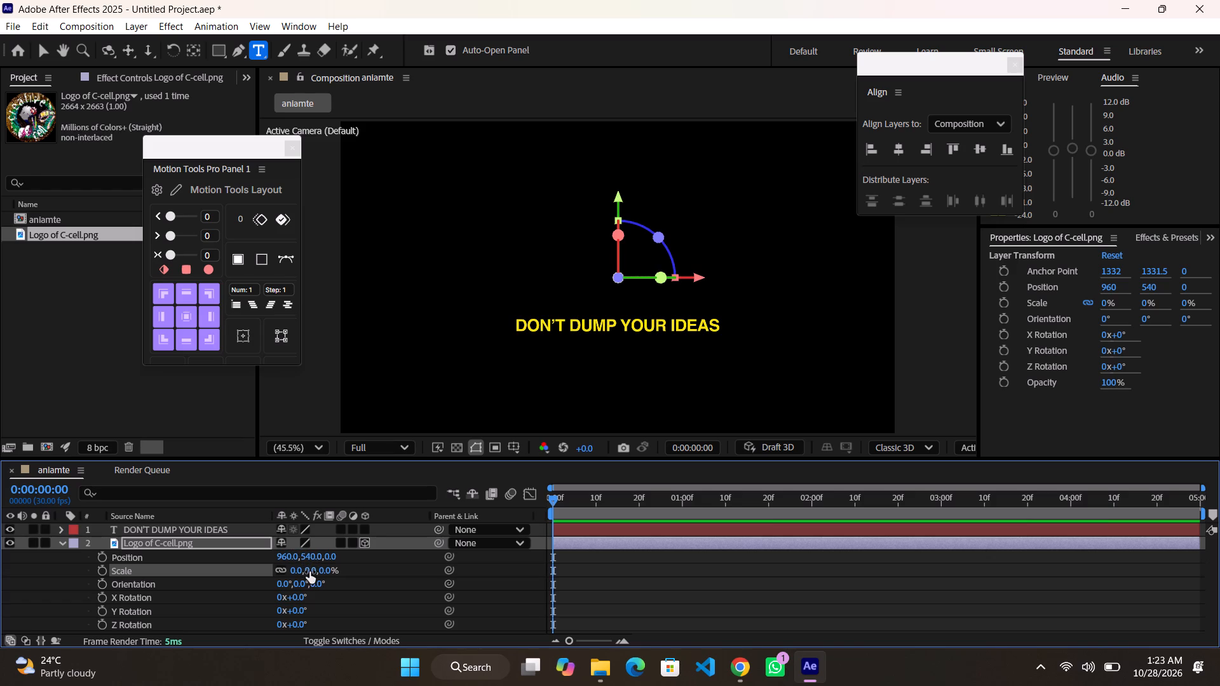
click(105, 571)
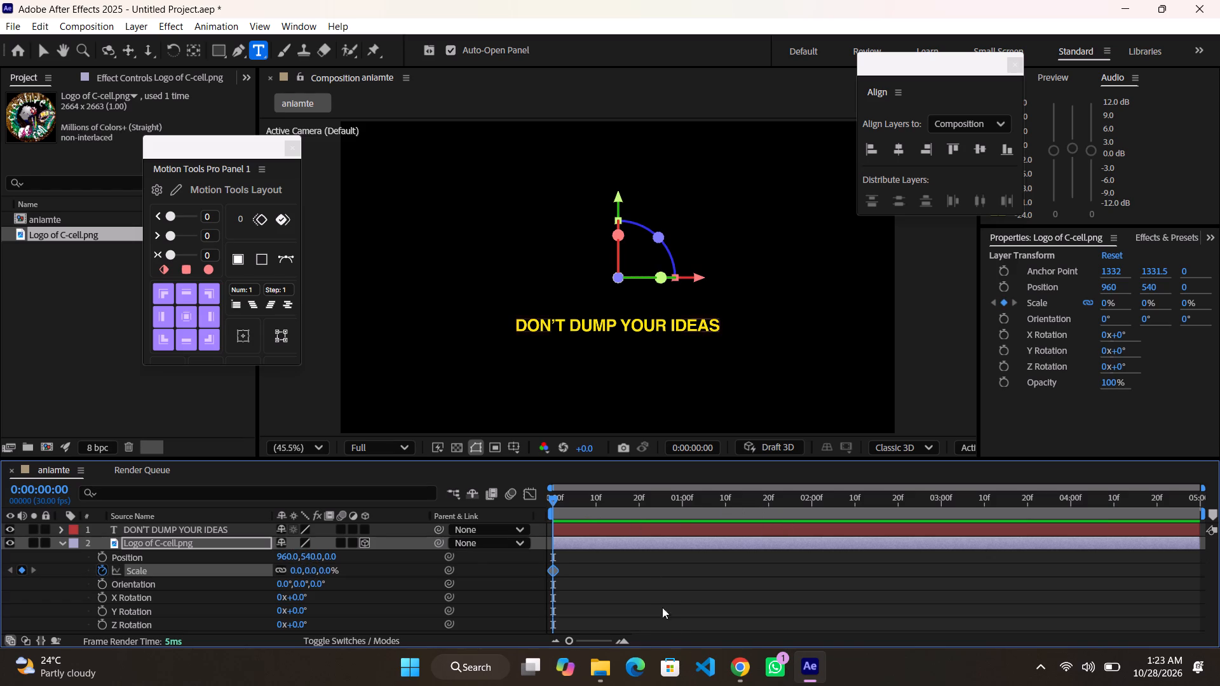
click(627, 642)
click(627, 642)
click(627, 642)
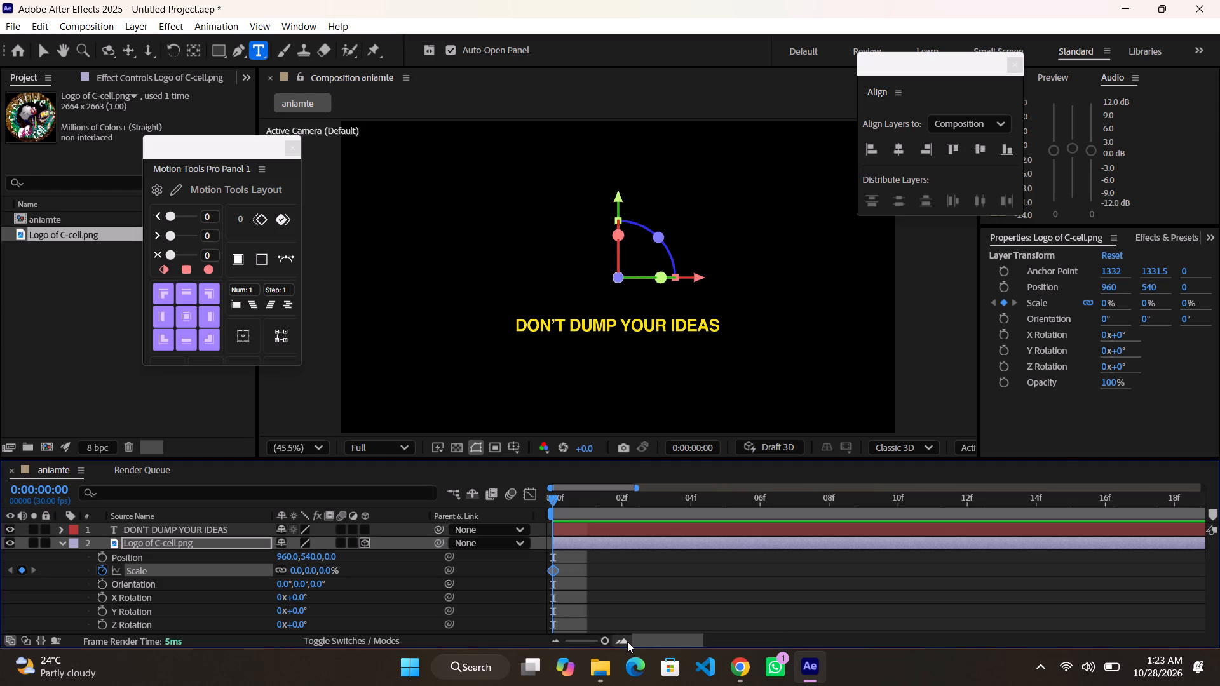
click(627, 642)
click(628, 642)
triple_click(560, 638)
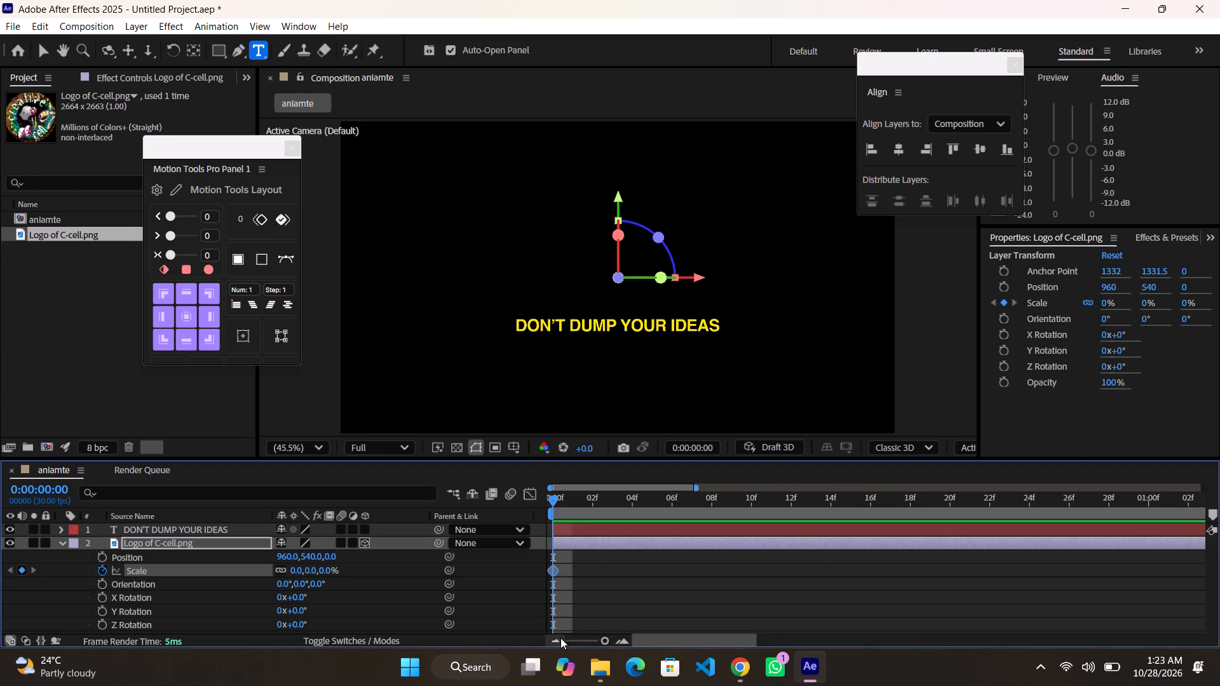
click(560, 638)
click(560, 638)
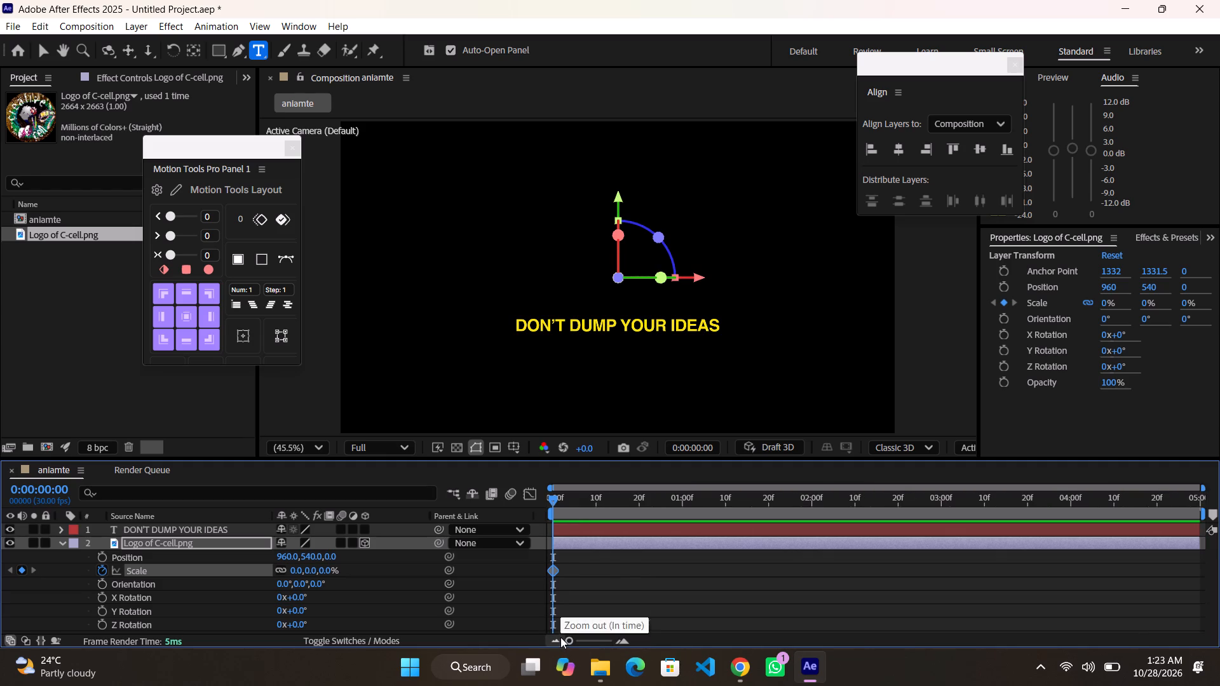
Add a Scale keyframe of 9% to the logo layer at 0:00:02:00.
drag(678, 495, 839, 485)
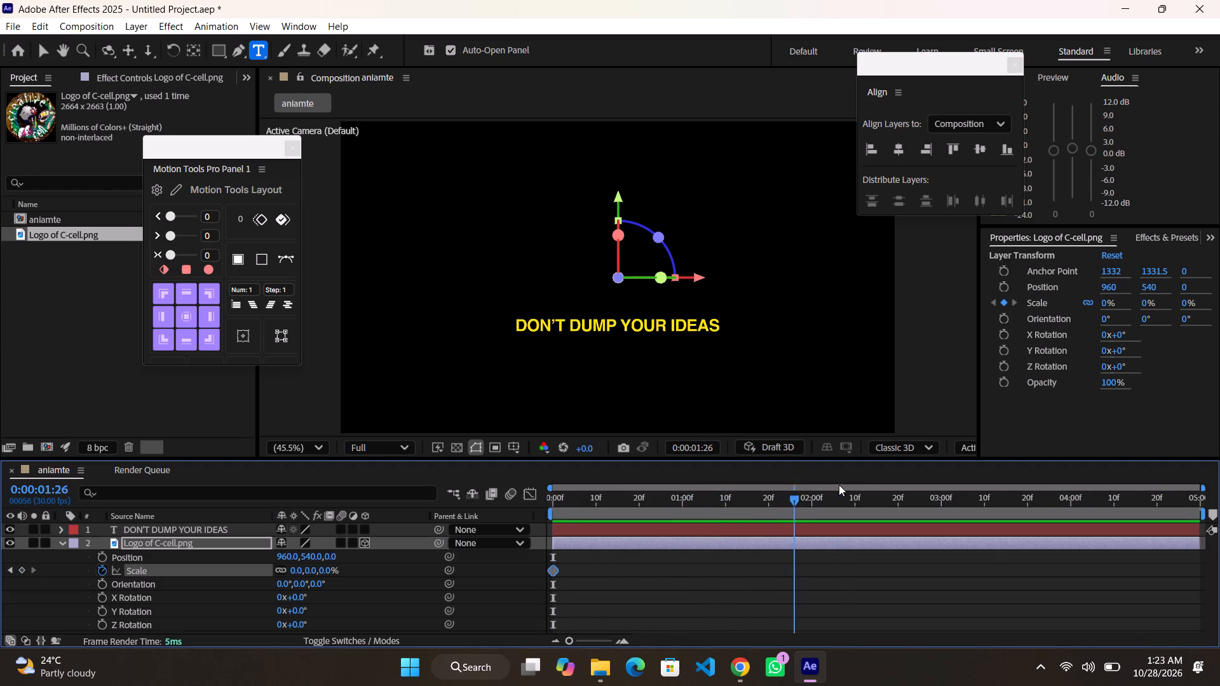
drag(839, 485, 812, 492)
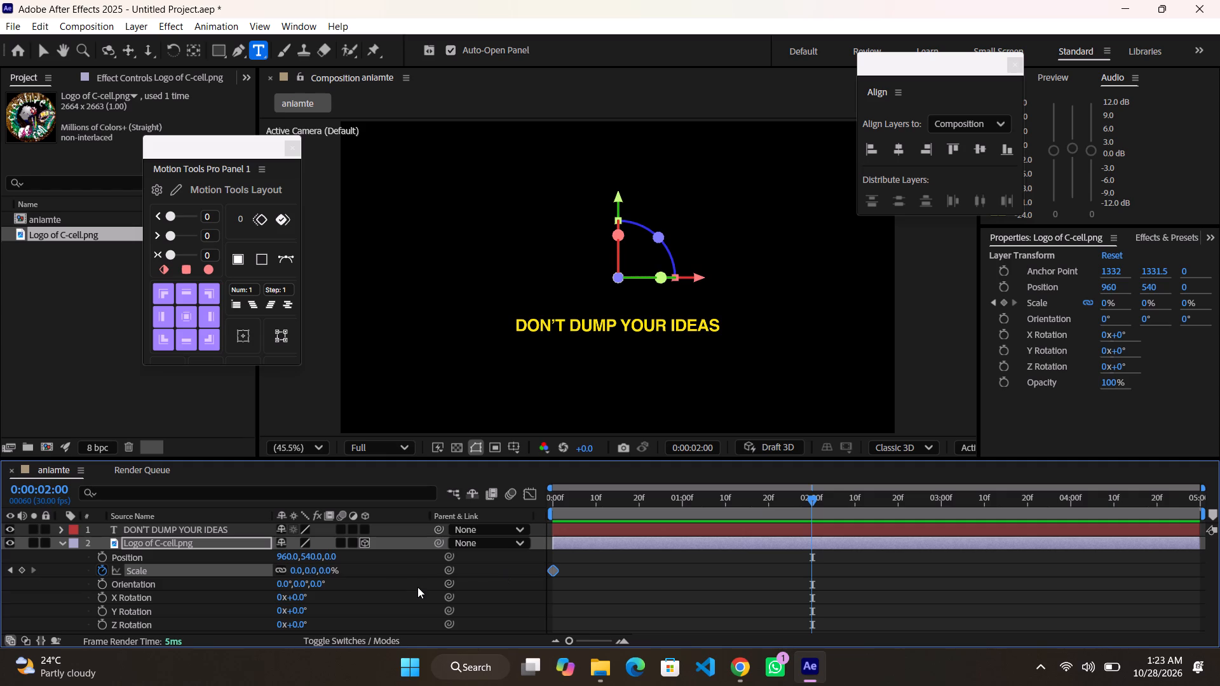
click(313, 570)
key(9)
key(Return)
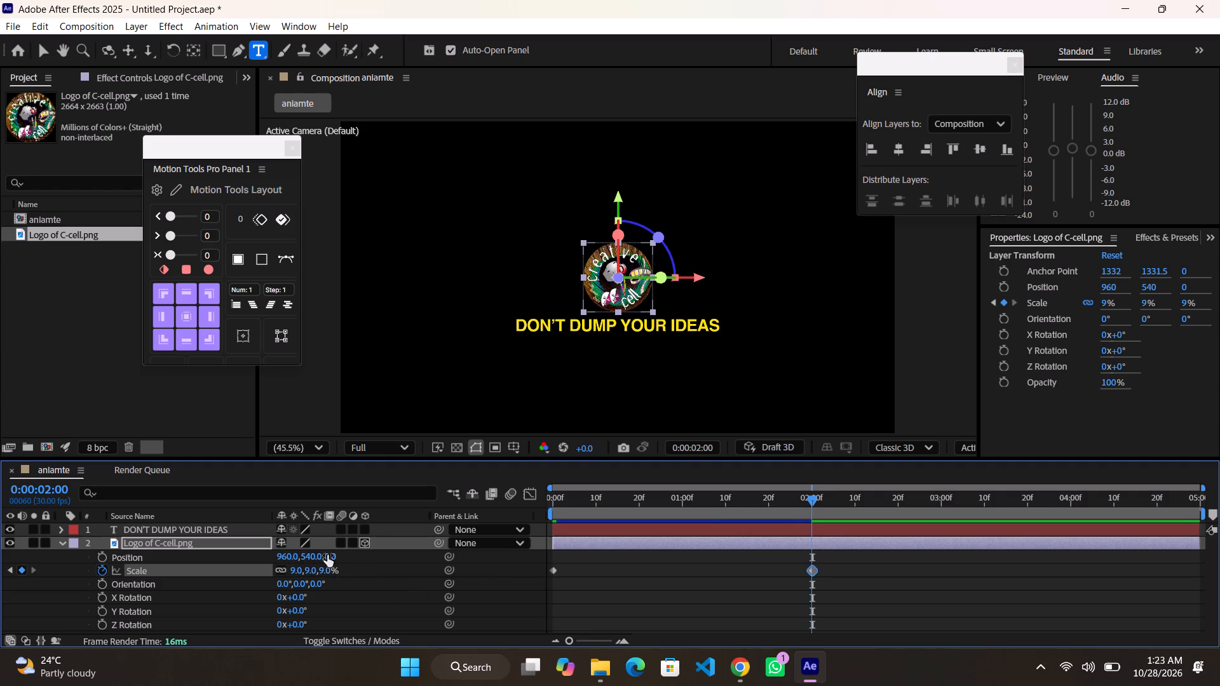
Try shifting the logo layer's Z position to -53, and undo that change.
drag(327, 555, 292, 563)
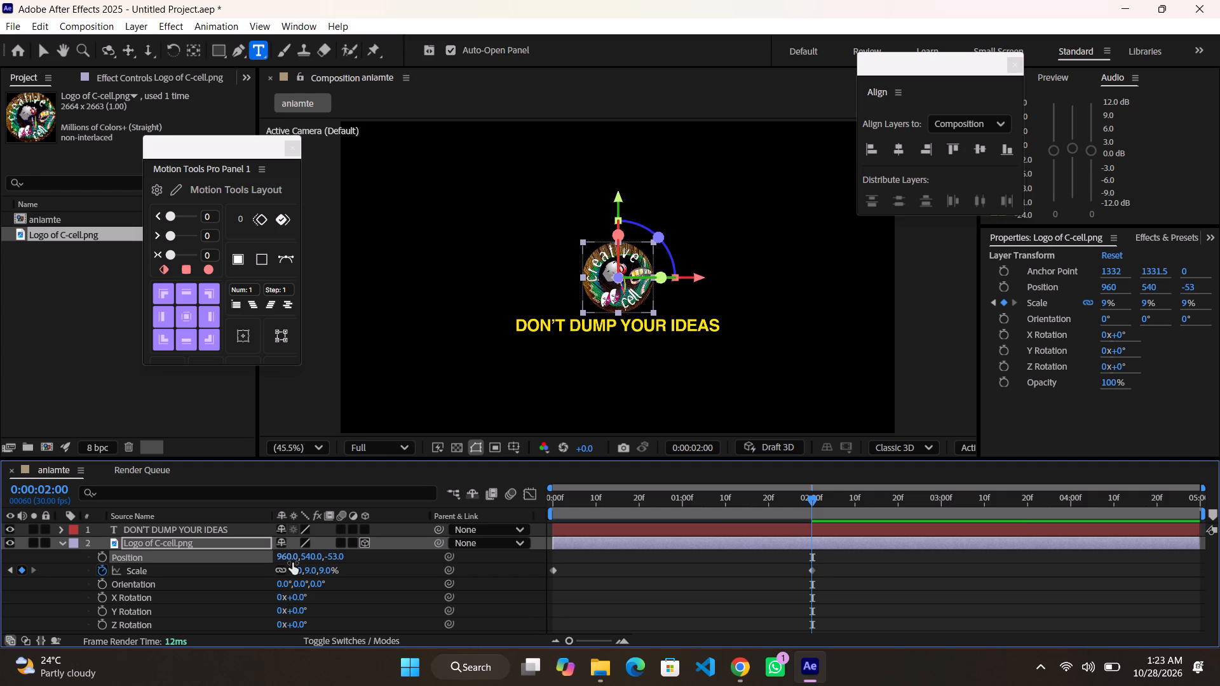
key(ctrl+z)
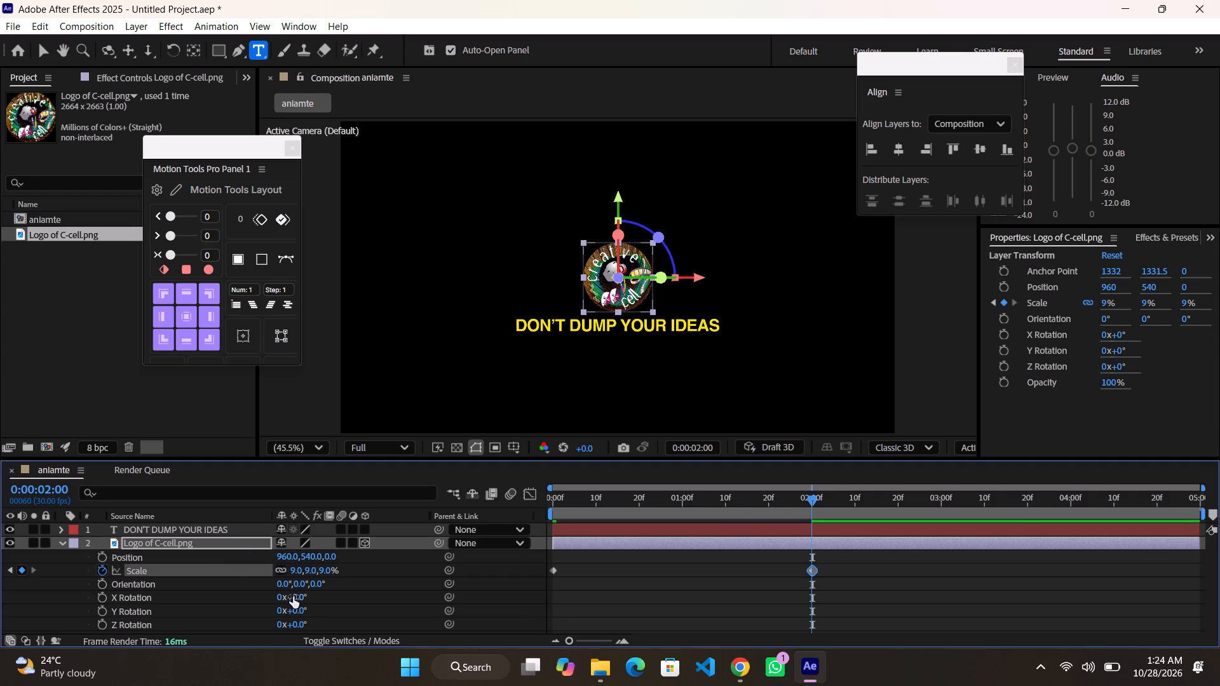
Set the logo's X Rotation to 43° and Y Rotation to 36°, and add keyframes for both at 0:00:02:00.
drag(295, 596, 314, 597)
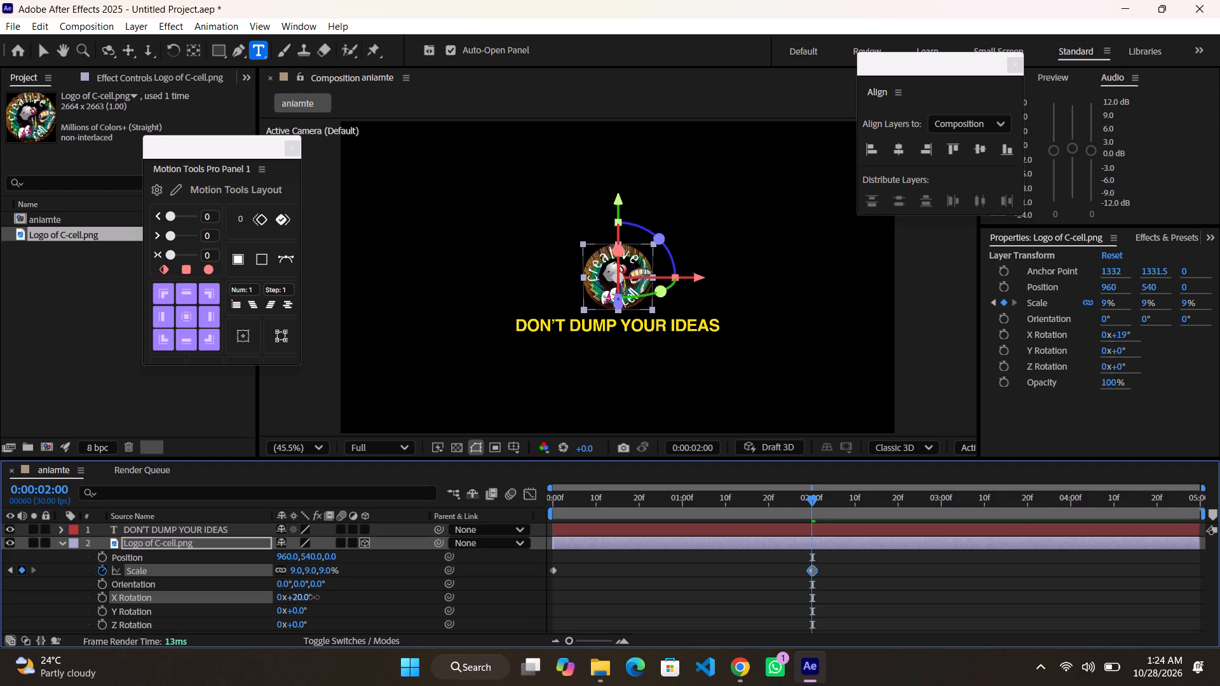
drag(314, 597, 330, 598)
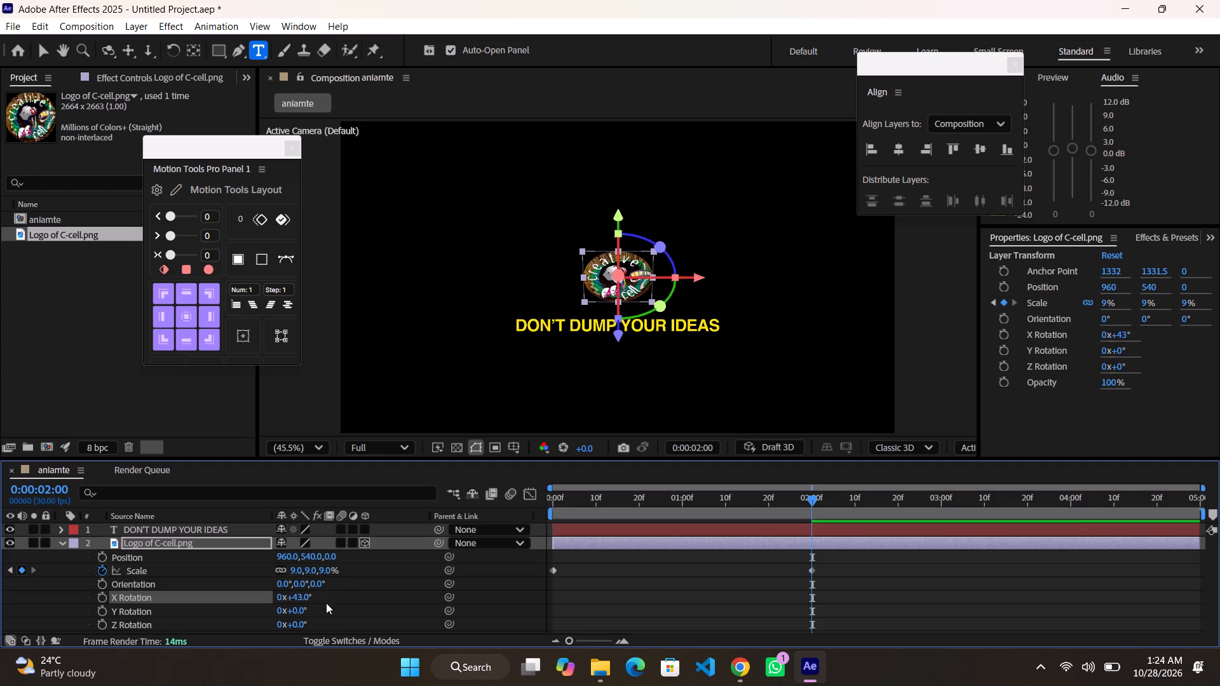
drag(296, 611, 322, 609)
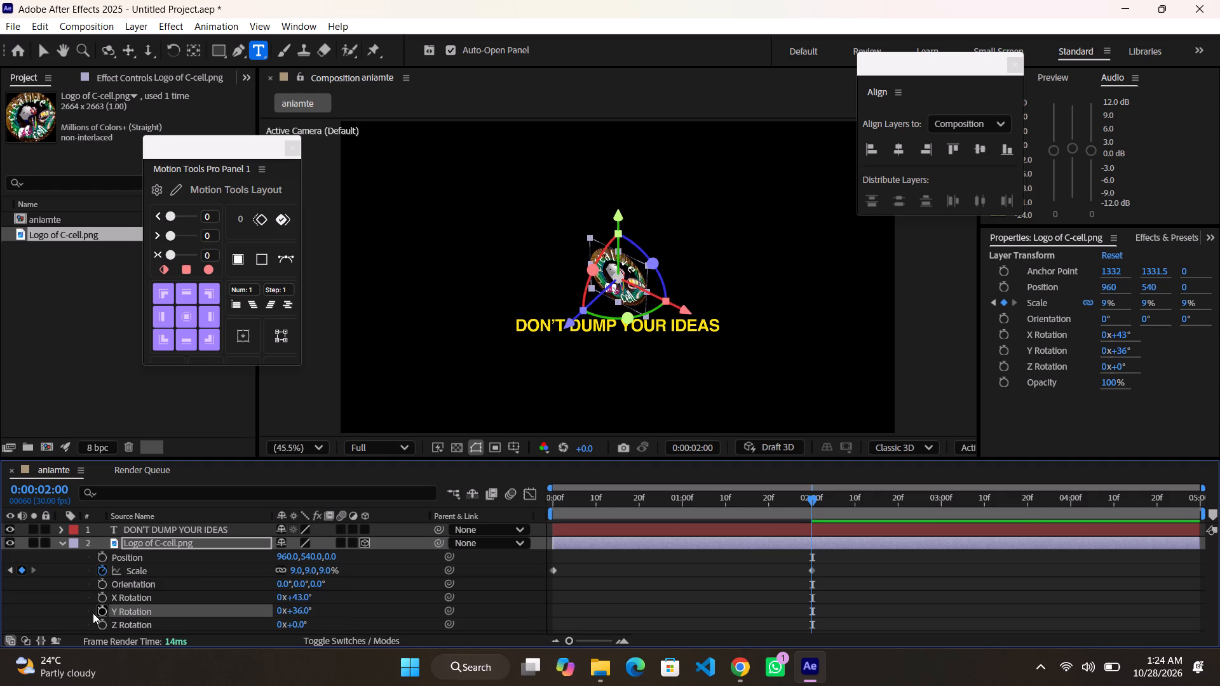
click(104, 613)
click(102, 595)
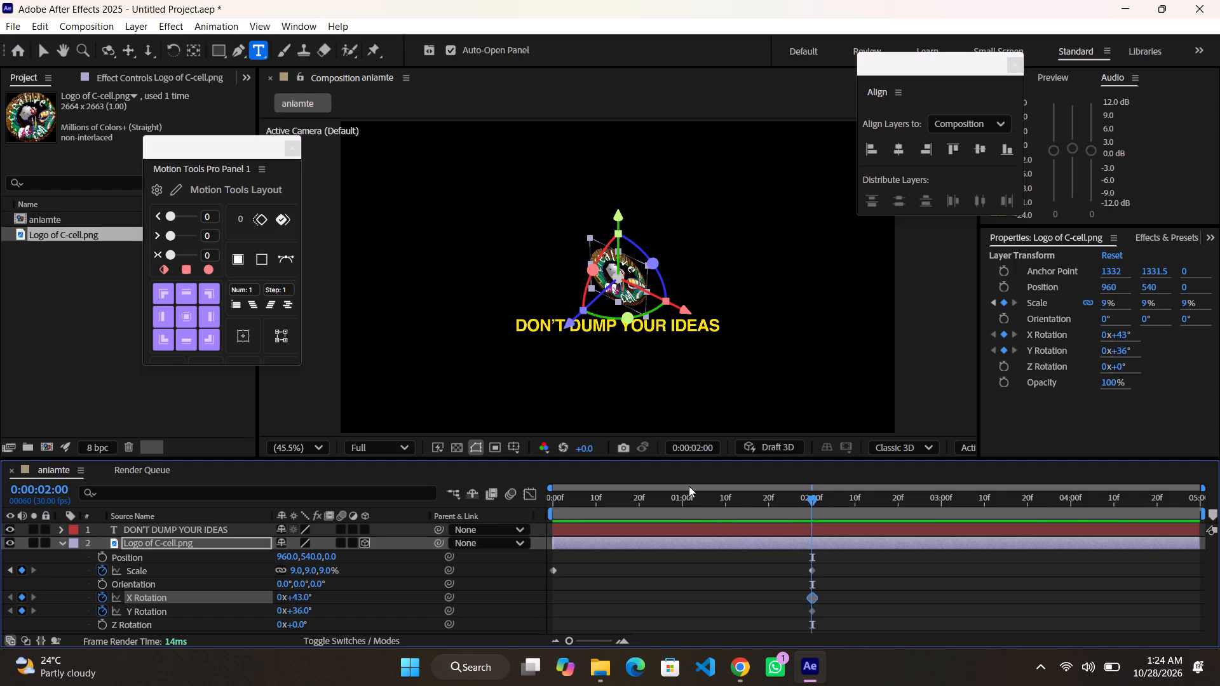
Set the logo's X Rotation and Y Rotation keyframes to 0° at 0:00:00:00.
scroll(826, 545, down, 1)
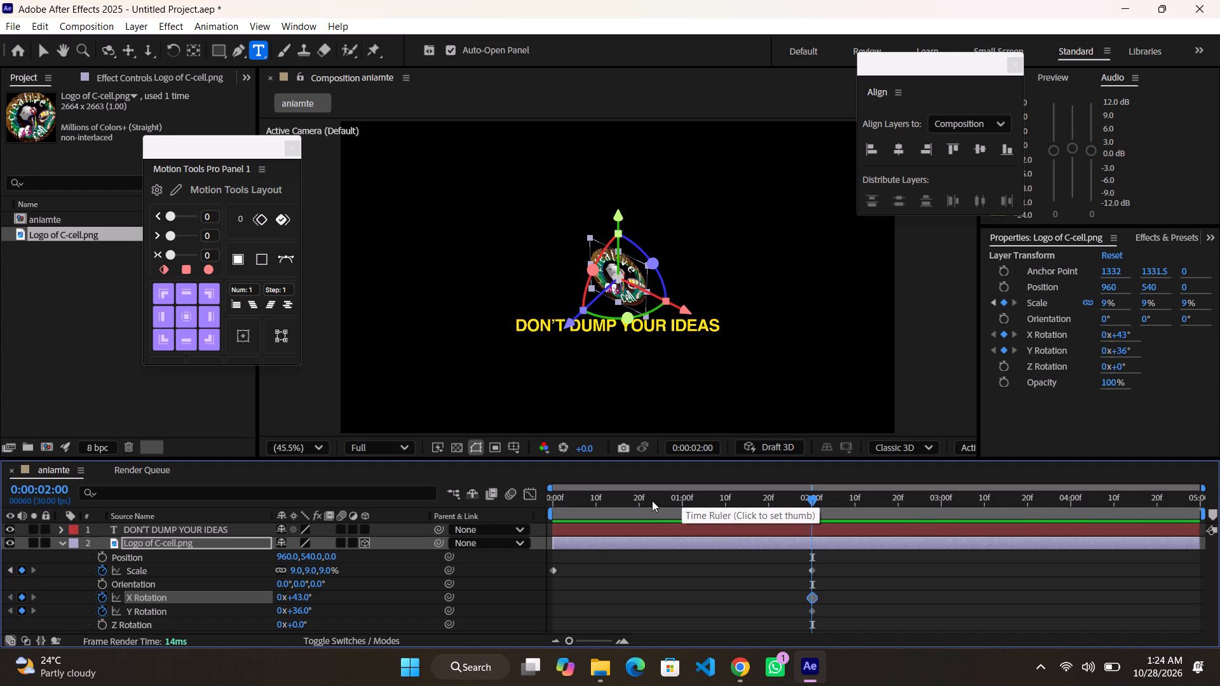
drag(640, 499, 508, 516)
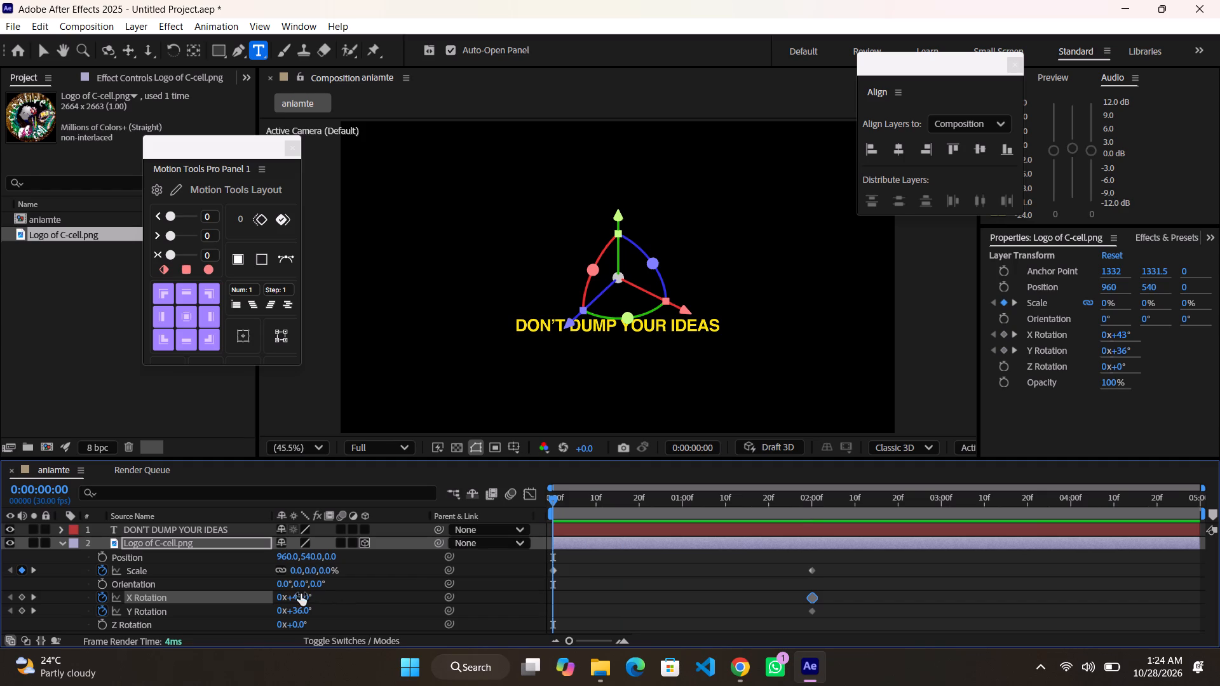
click(301, 594)
key(0)
key(Return)
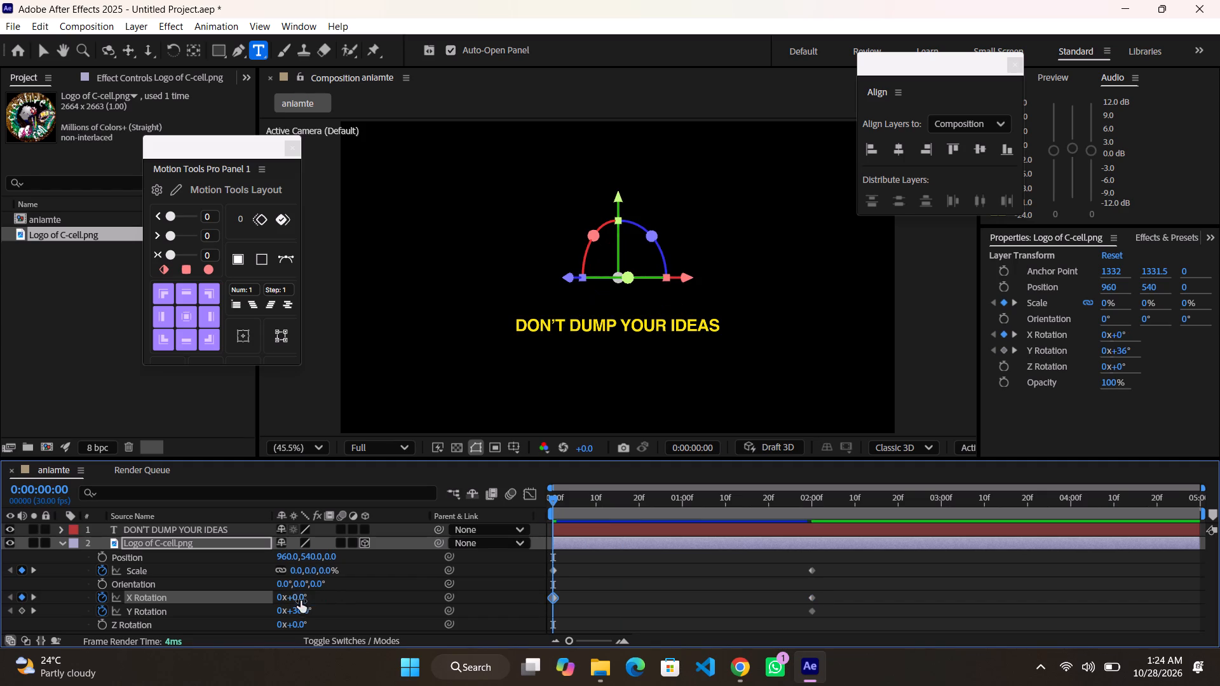
click(305, 610)
key(0)
key(Return)
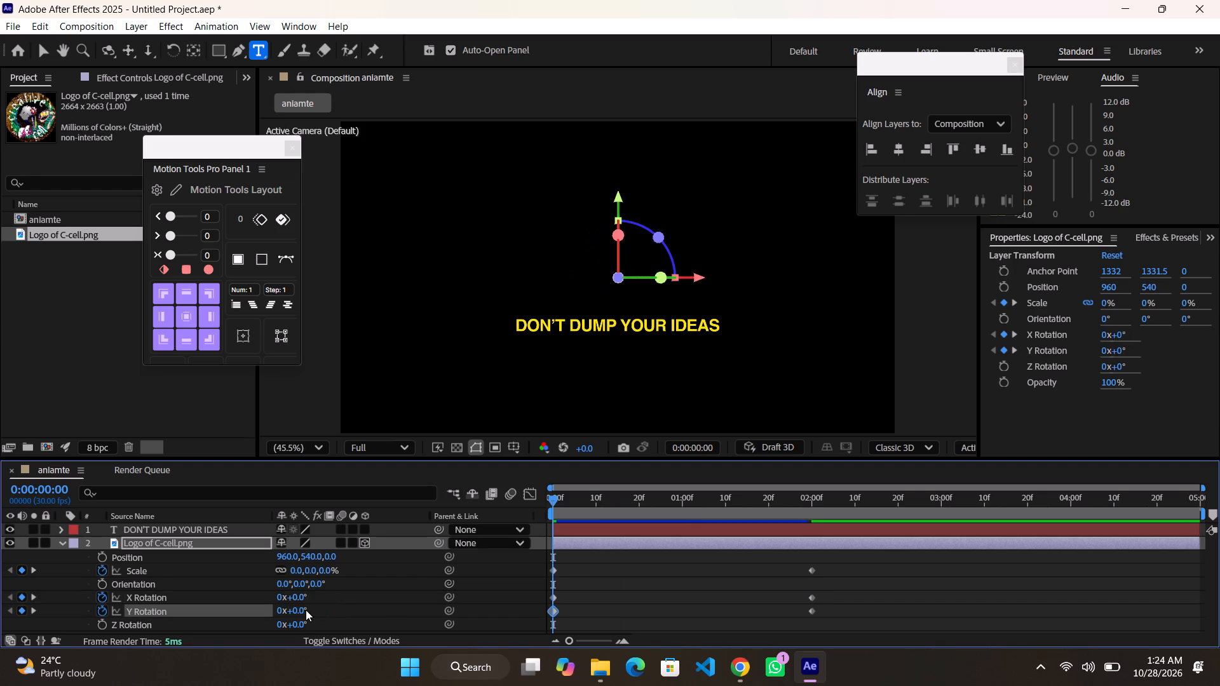
Apply Easy Ease to all of the logo layer's Scale, X Rotation and Y Rotation keyframes.
drag(841, 612, 499, 575)
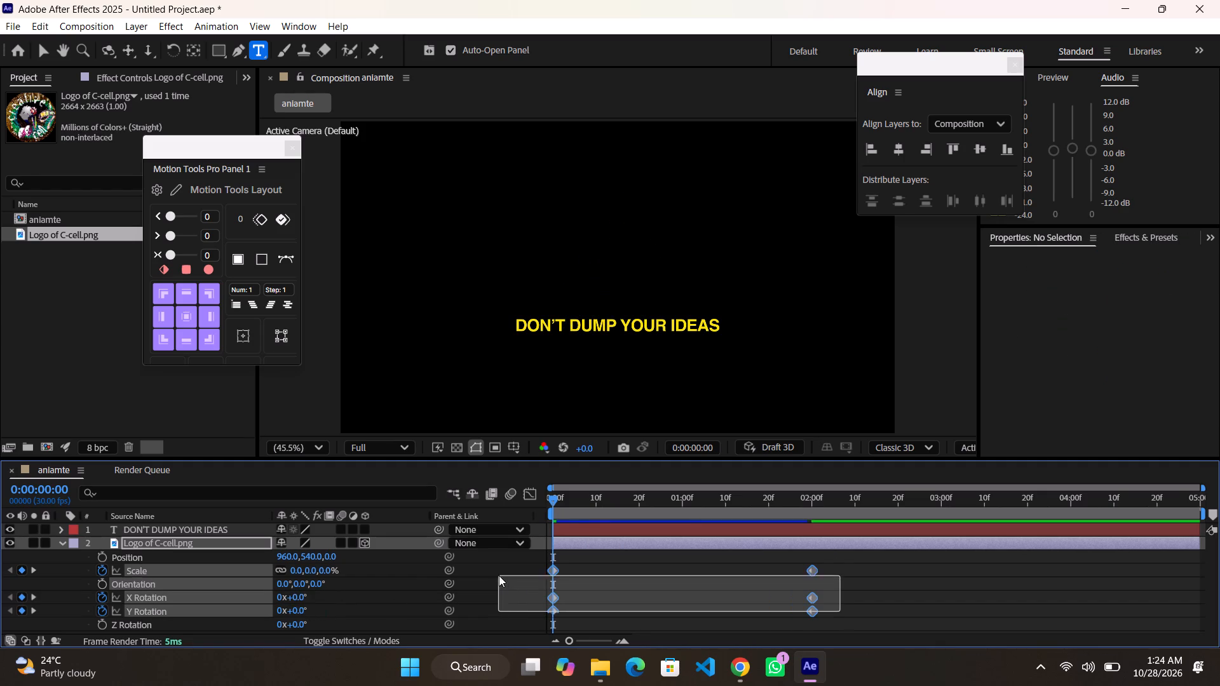
drag(499, 575, 501, 571)
key(F9)
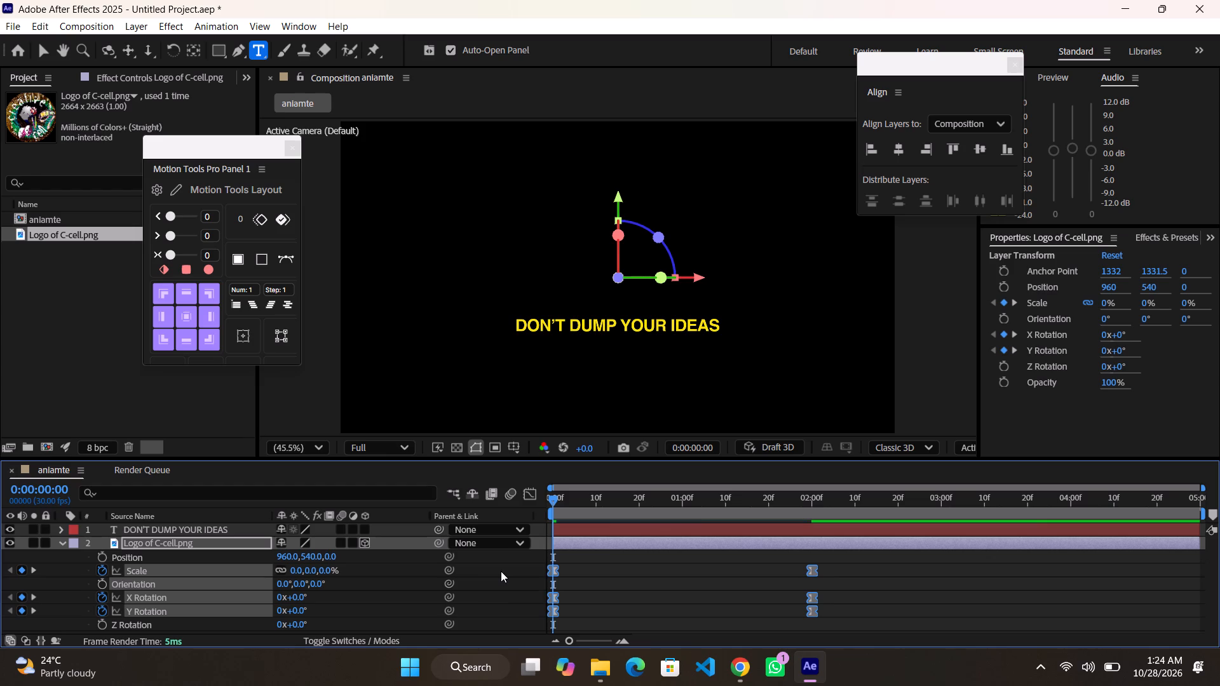
Steepen the Y Rotation speed curve in the graph editor by extending both keyframe handles inward, and scrub the logo animation to check it.
click(527, 491)
drag(872, 572, 752, 632)
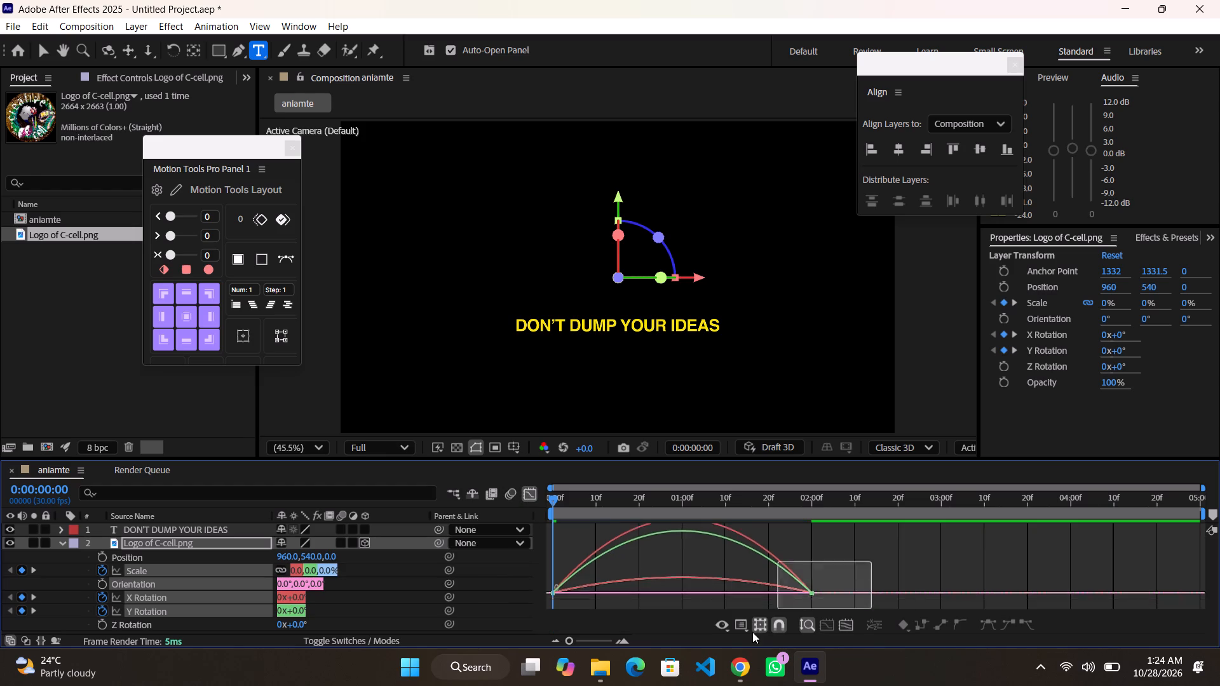
drag(752, 632, 740, 631)
drag(595, 599, 609, 599)
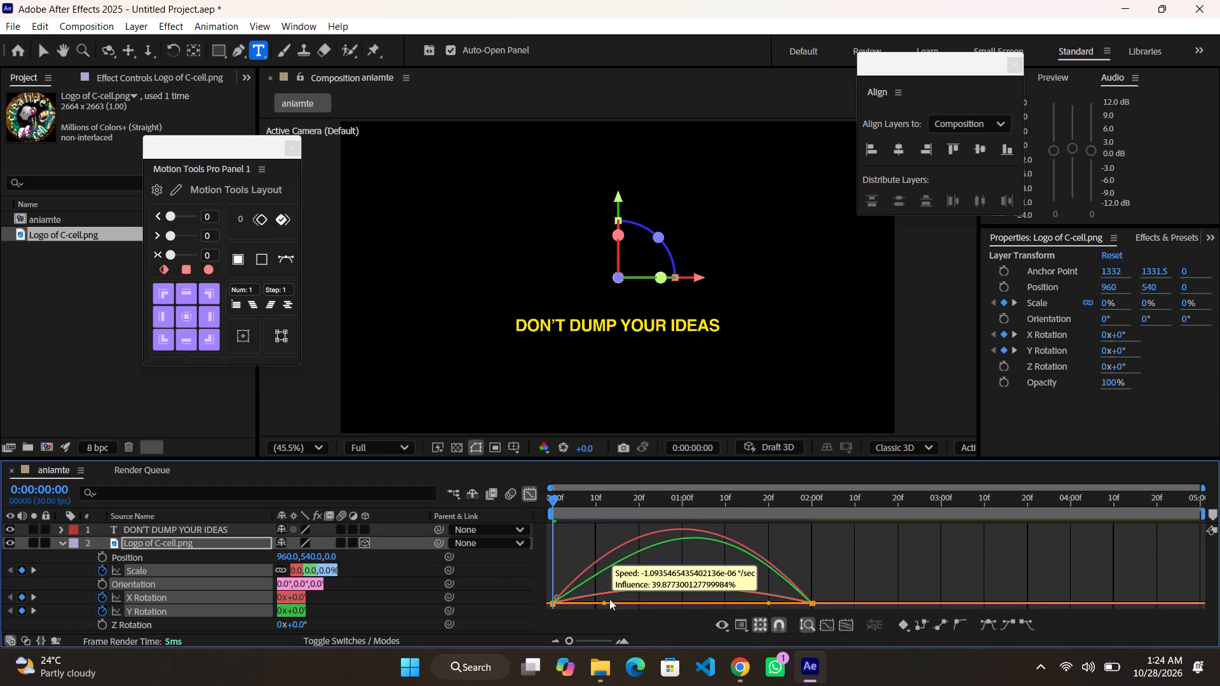
drag(609, 599, 628, 598)
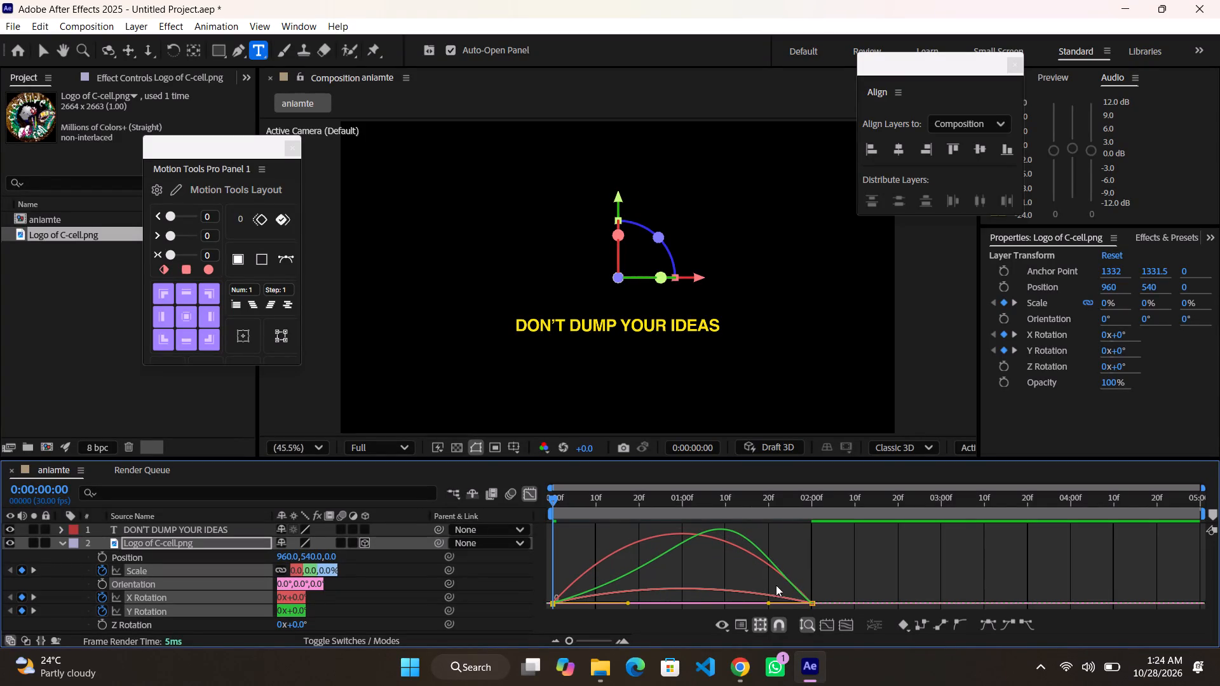
drag(768, 606, 740, 607)
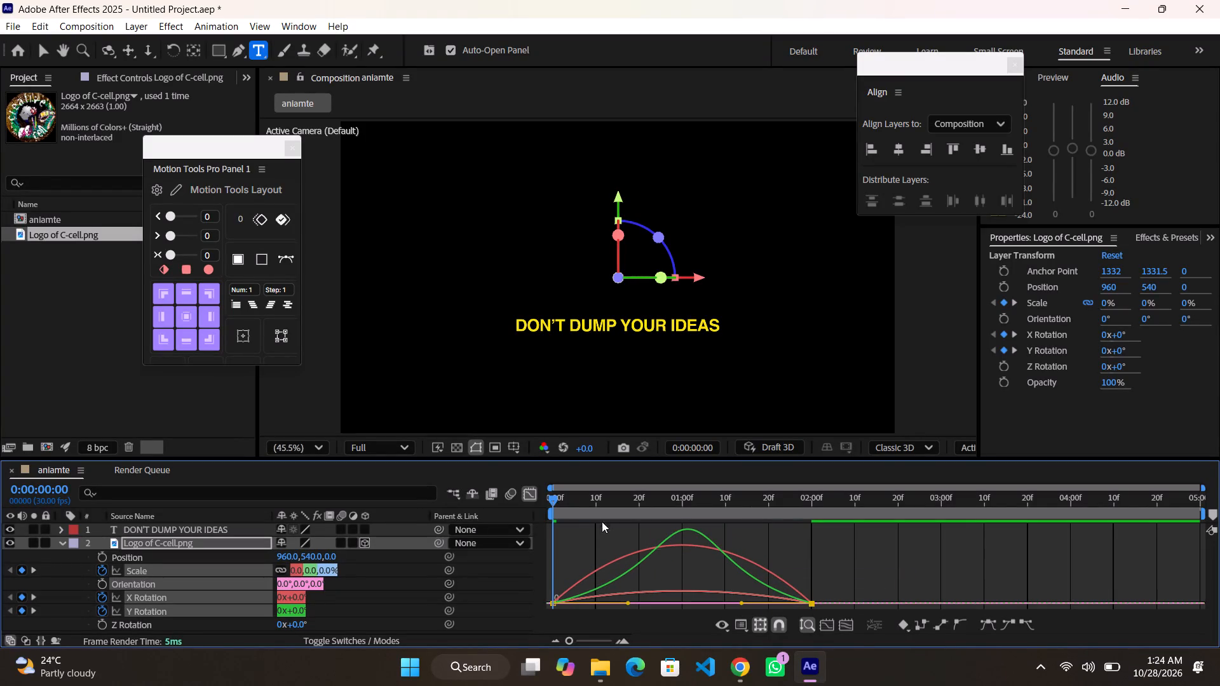
drag(564, 497, 771, 481)
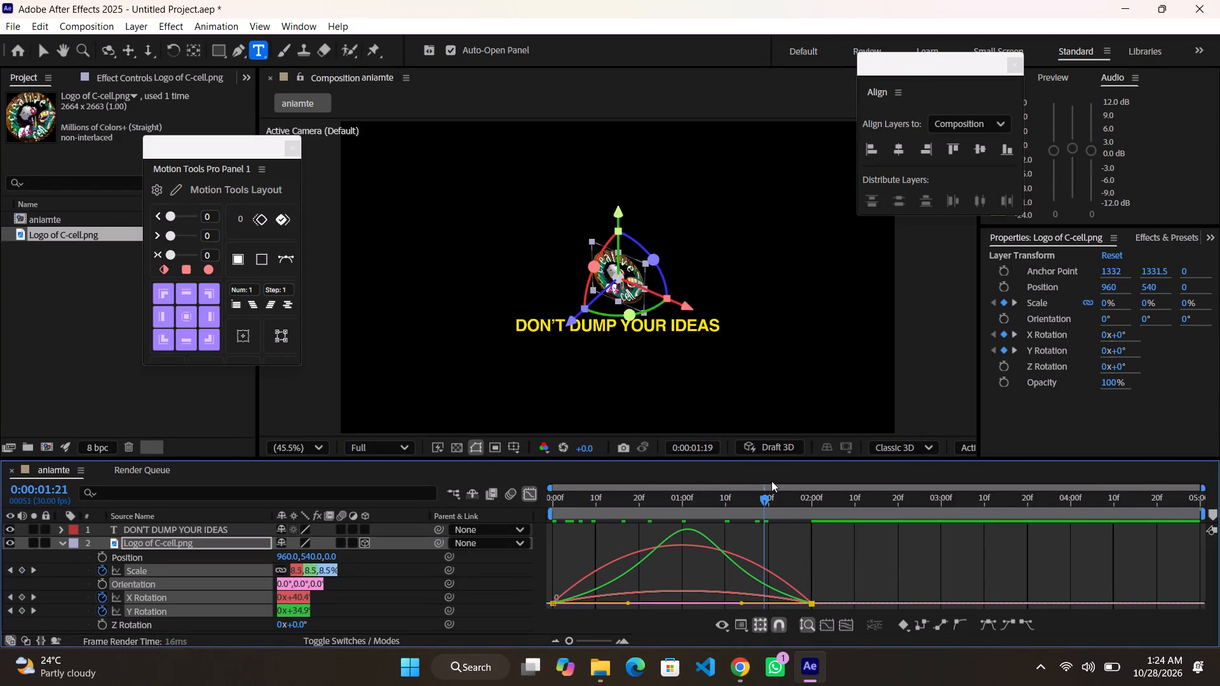
drag(771, 481, 559, 511)
click(531, 492)
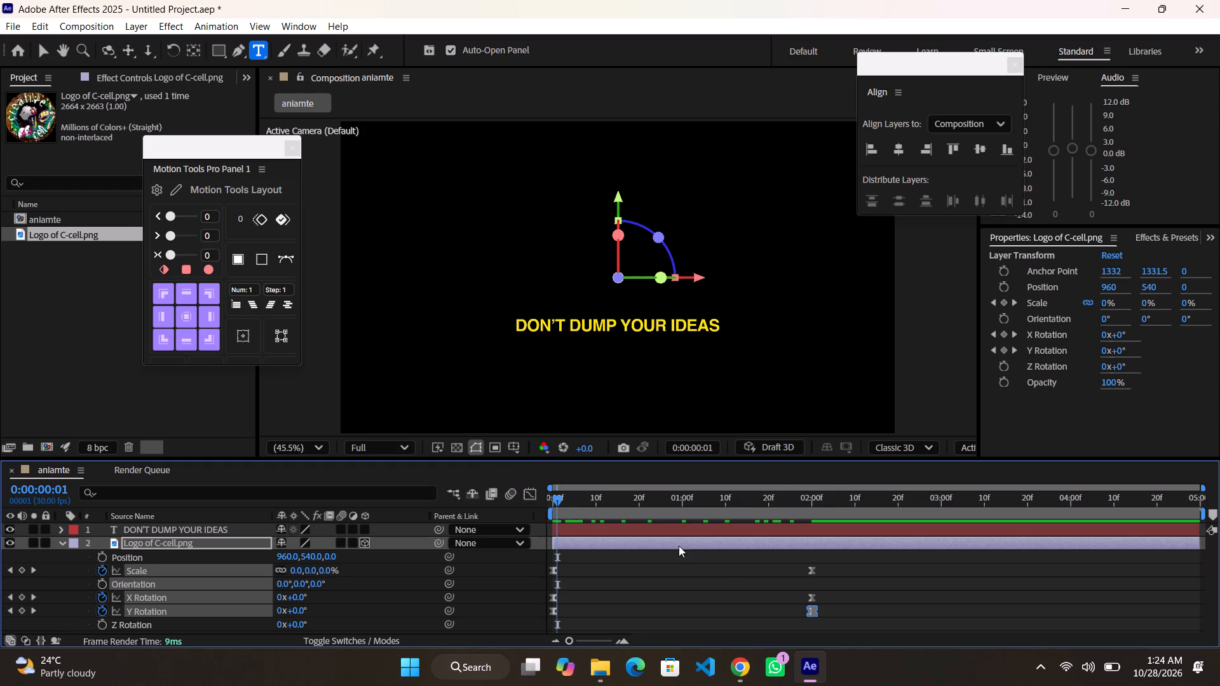
Move the logo's 43° X Rotation and 36° Y Rotation keyframes from 0:00:02:00 to just before the one-second mark.
click(733, 560)
drag(832, 620, 794, 586)
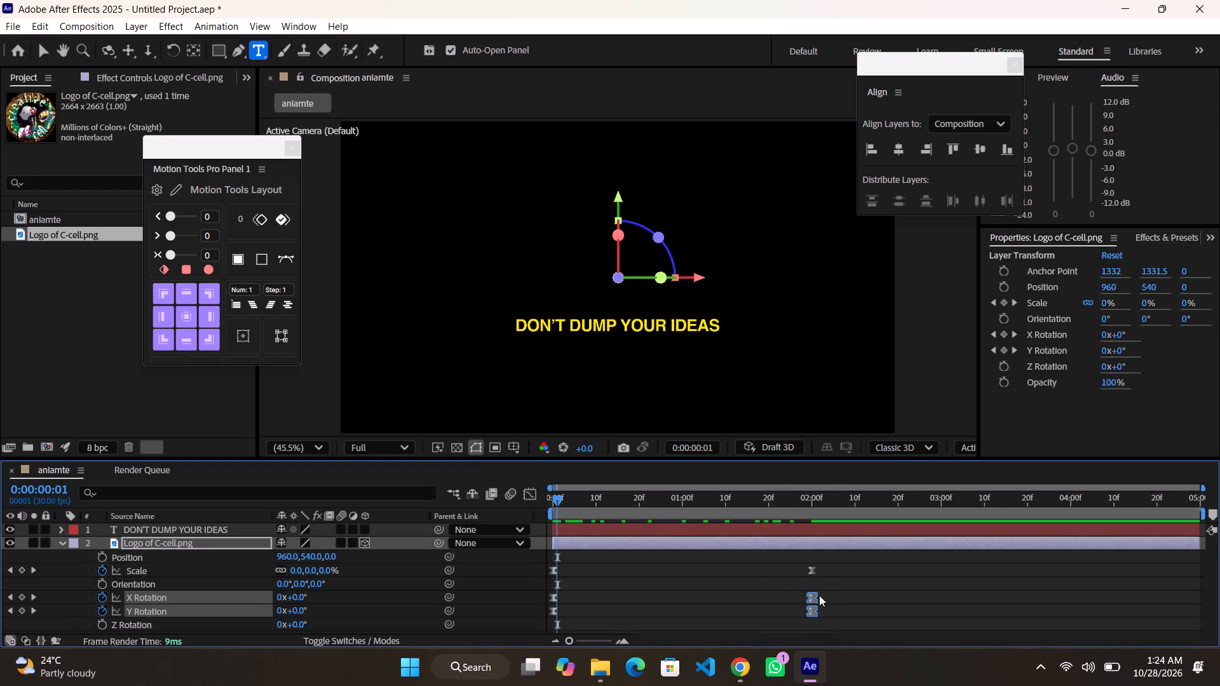
drag(816, 595, 787, 612)
drag(839, 617, 811, 612)
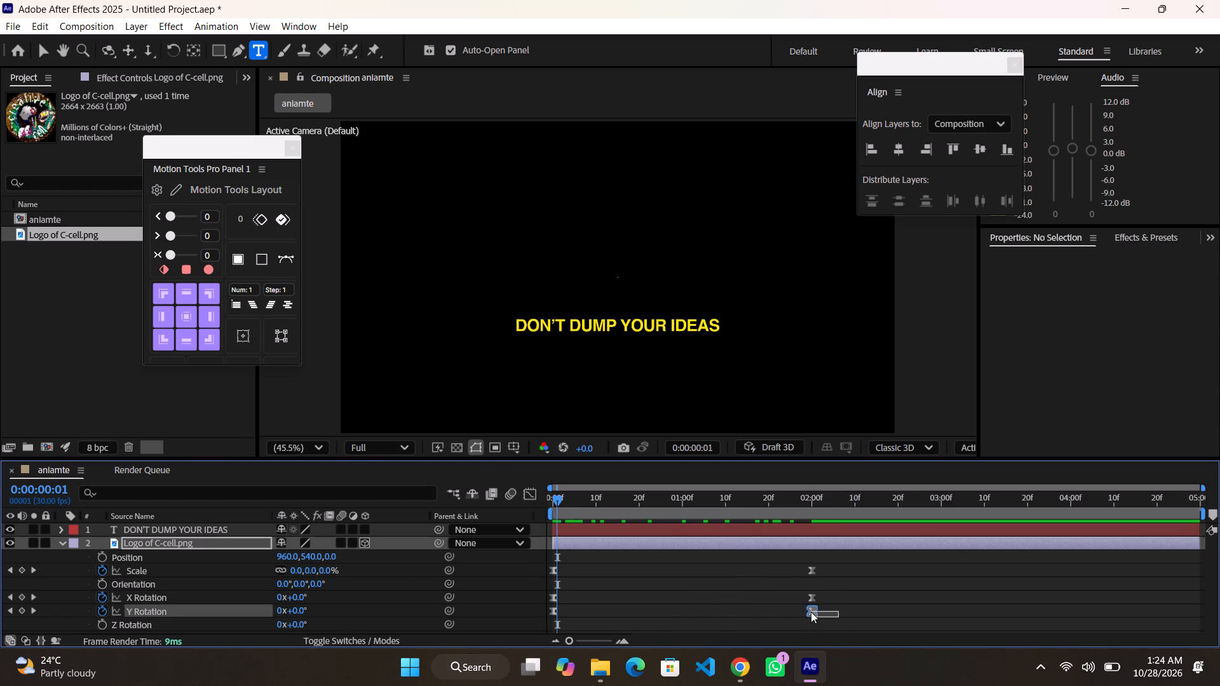
drag(811, 612, 794, 590)
drag(811, 596, 696, 593)
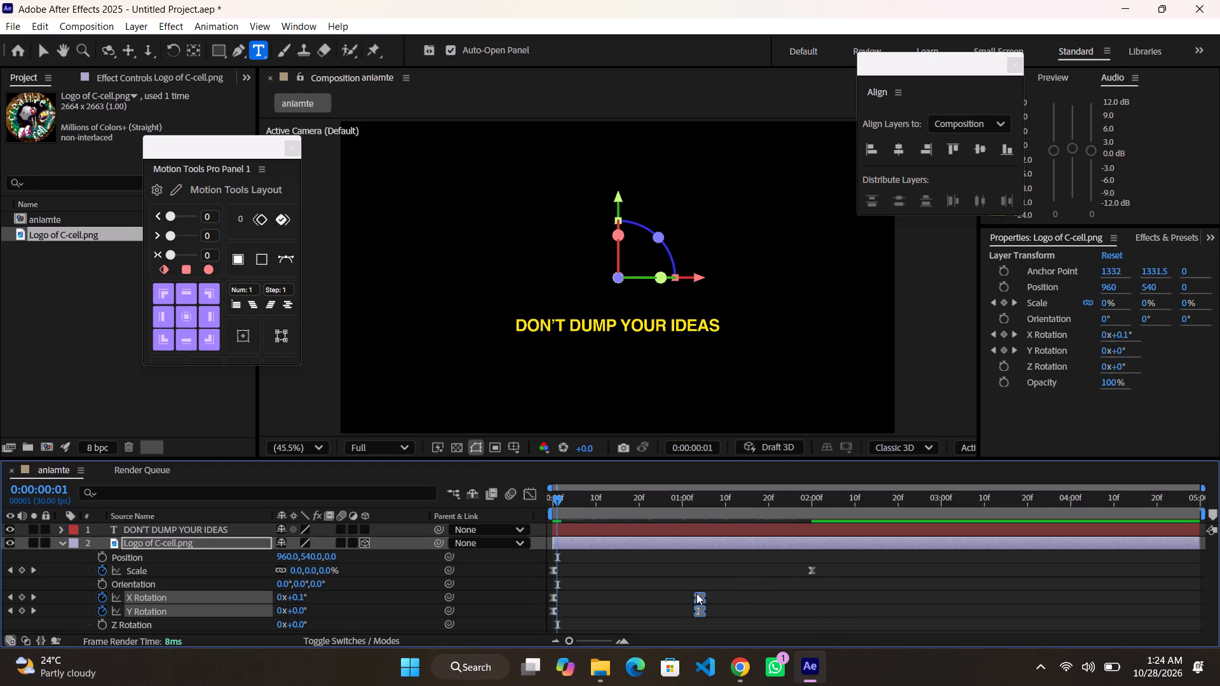
drag(696, 593, 672, 595)
Move the logo's starting 0° X Rotation and Y Rotation keyframes to 0:00:02:00, in line with the ending Scale keyframe.
drag(577, 597, 527, 615)
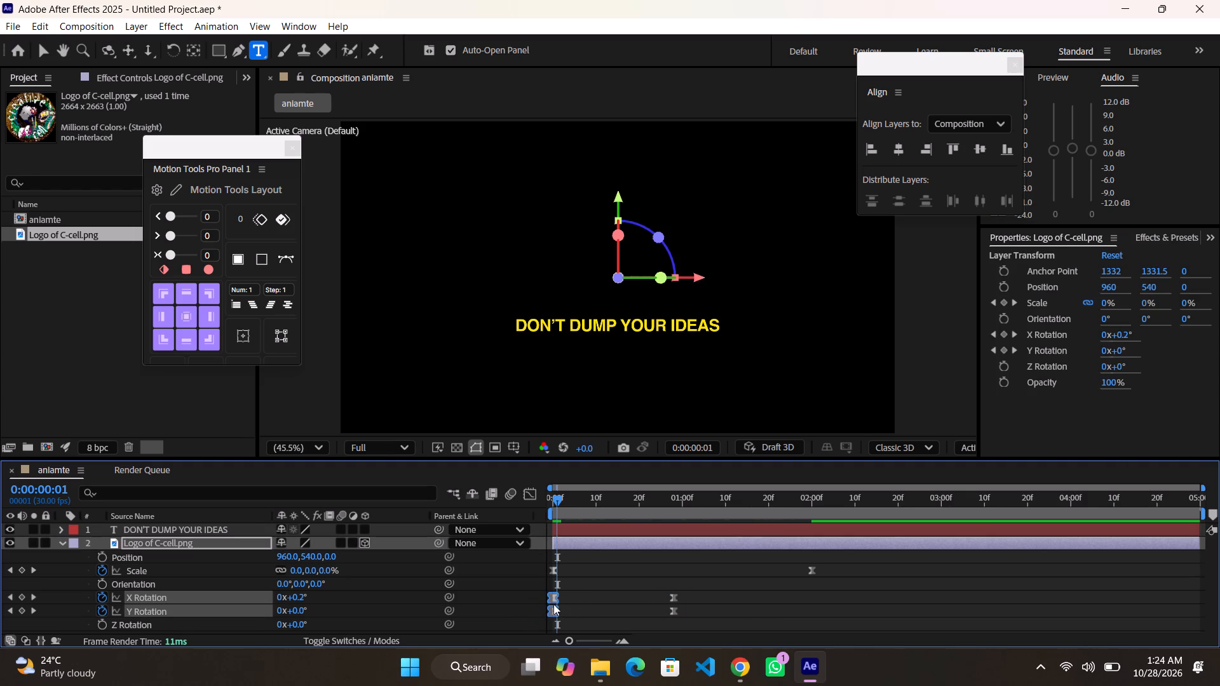
drag(553, 598, 790, 587)
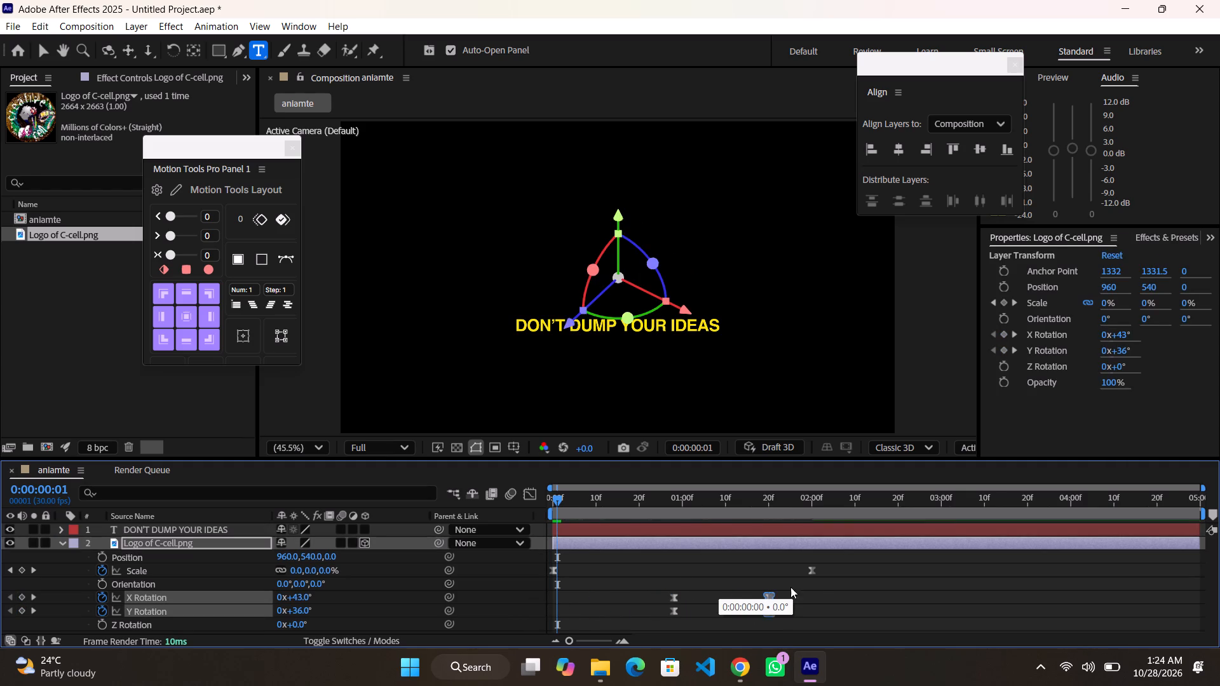
drag(790, 587, 817, 589)
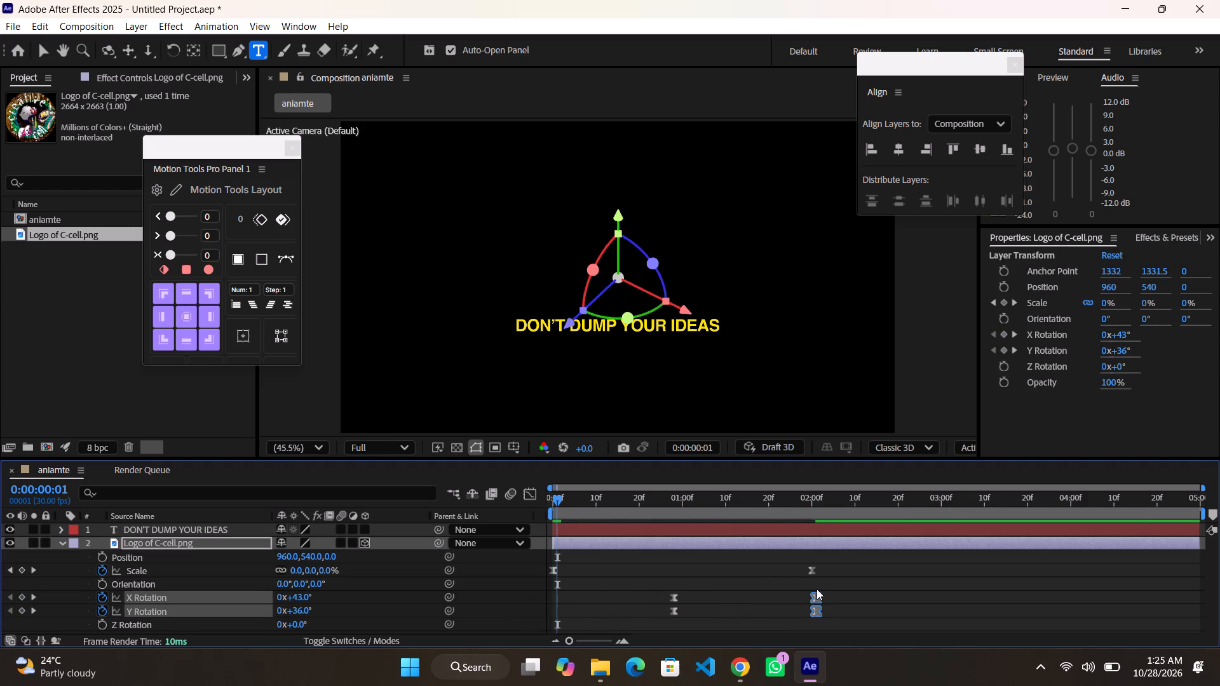
shift+drag(818, 593, 812, 591)
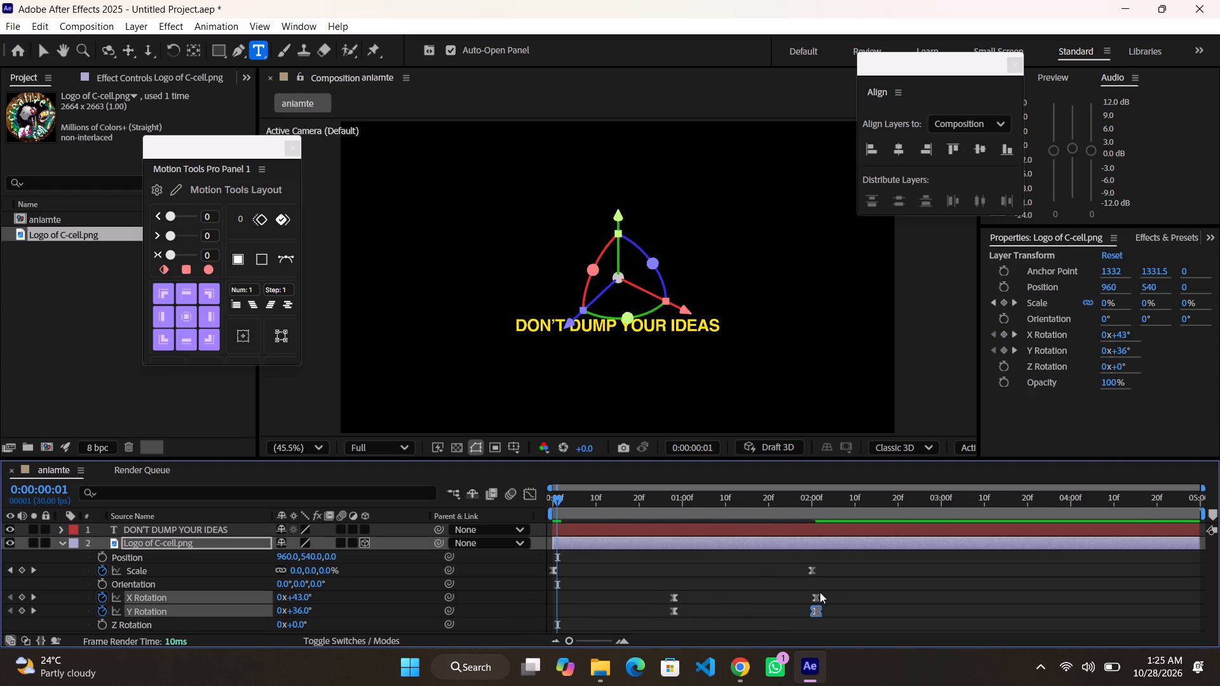
shift+click(819, 595)
click(710, 614)
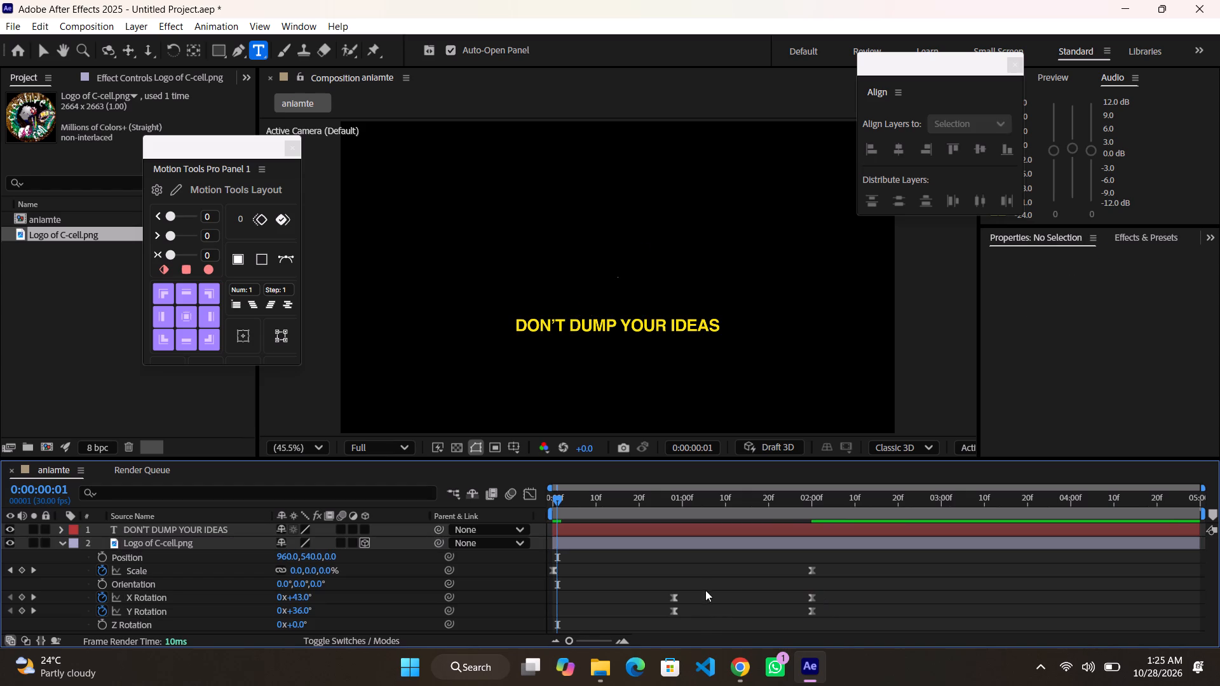
Move the logo's 43° X Rotation and 36° Y Rotation keyframes back to 0:00:00:01.
drag(705, 590, 646, 633)
drag(670, 612, 581, 612)
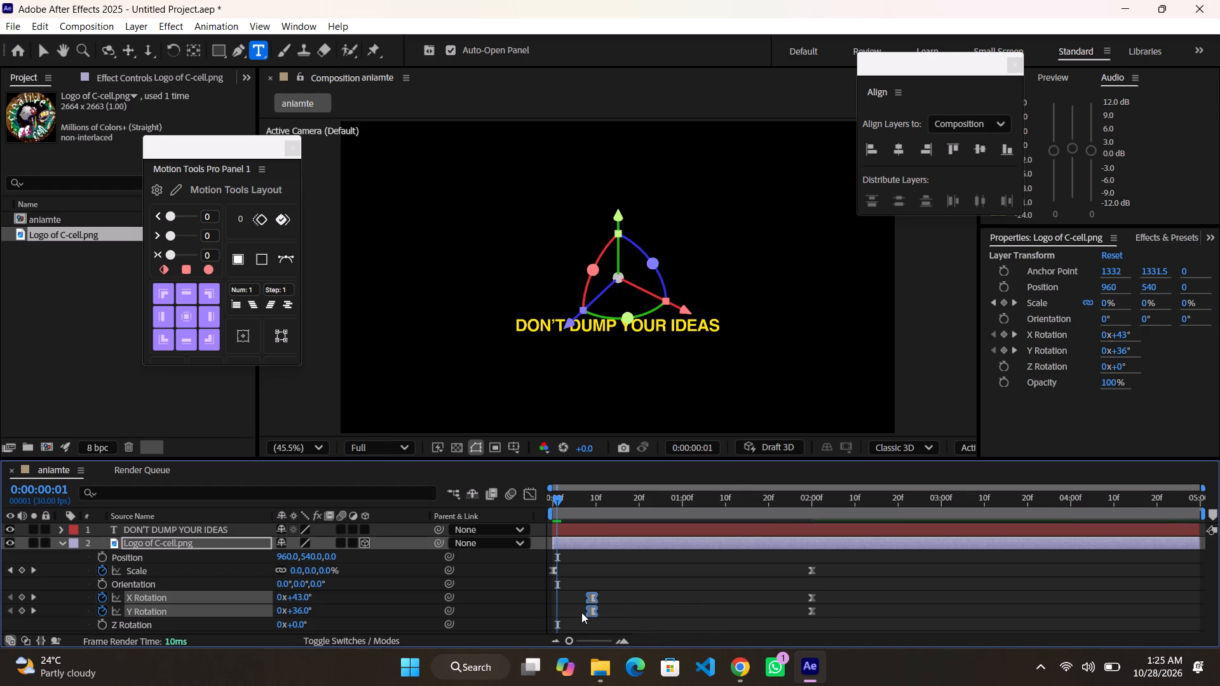
drag(581, 612, 552, 611)
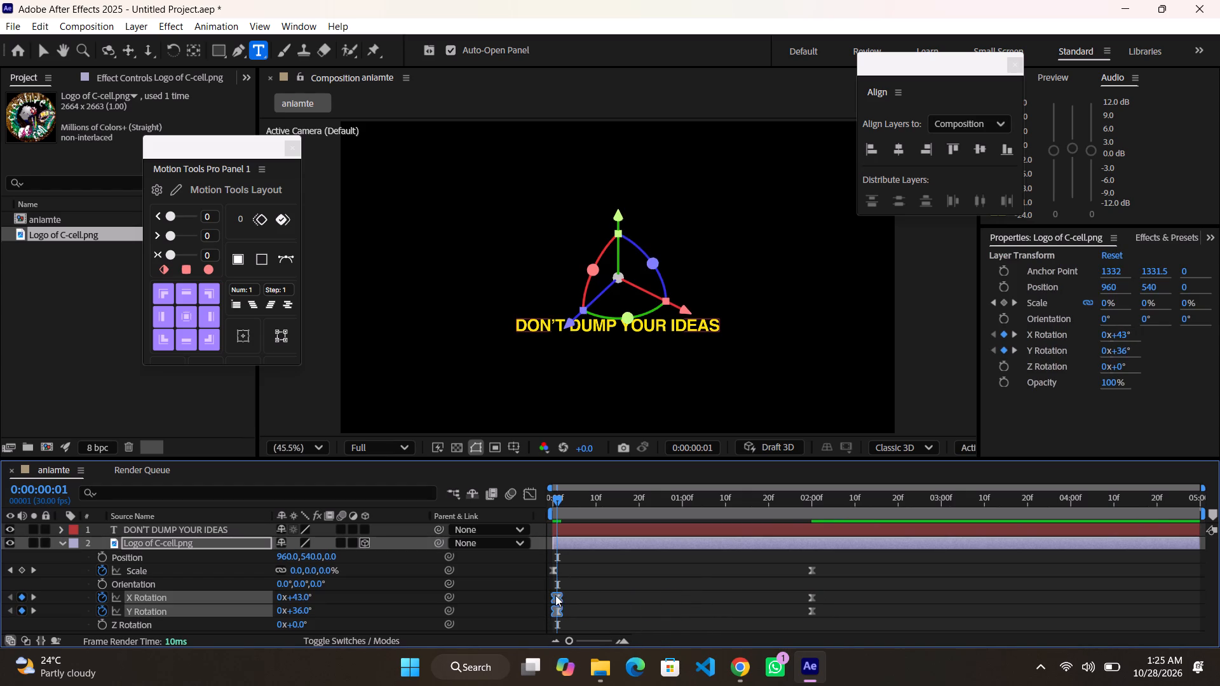
Move the logo's 43° X Rotation and 36° Y Rotation keyframes to 0:00:00:00 and play the animation from the start.
shift+click(555, 595)
shift+click(555, 595)
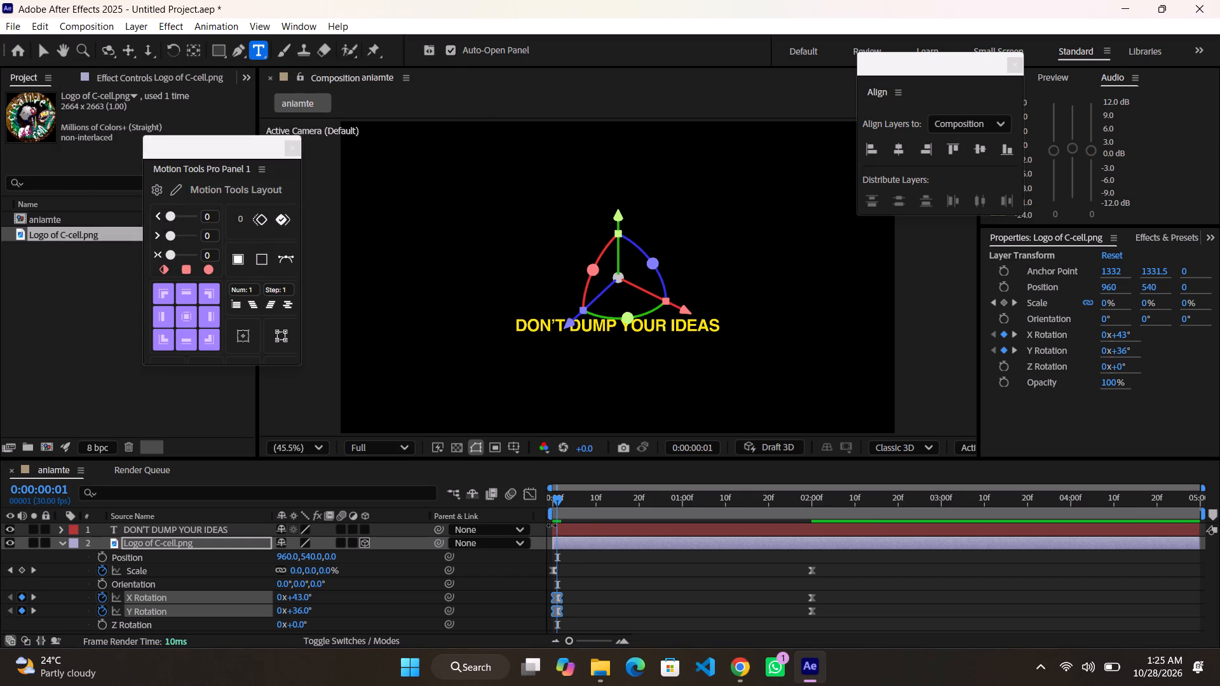
click(559, 598)
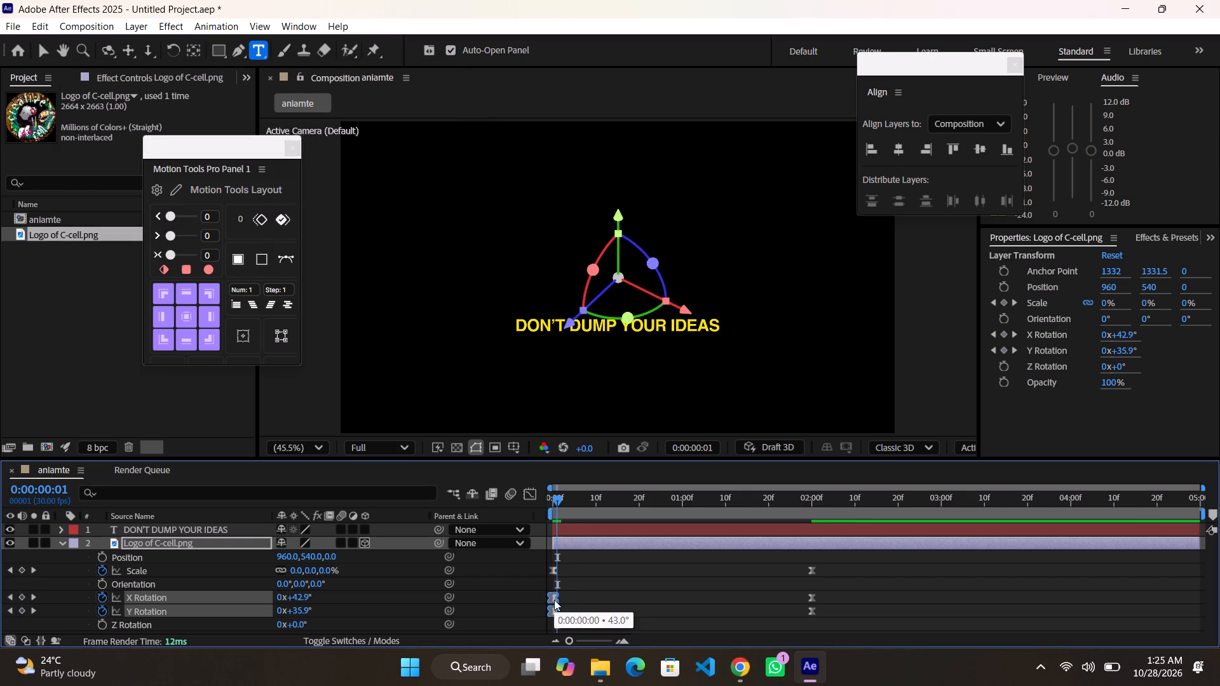
drag(558, 495, 538, 505)
click(607, 616)
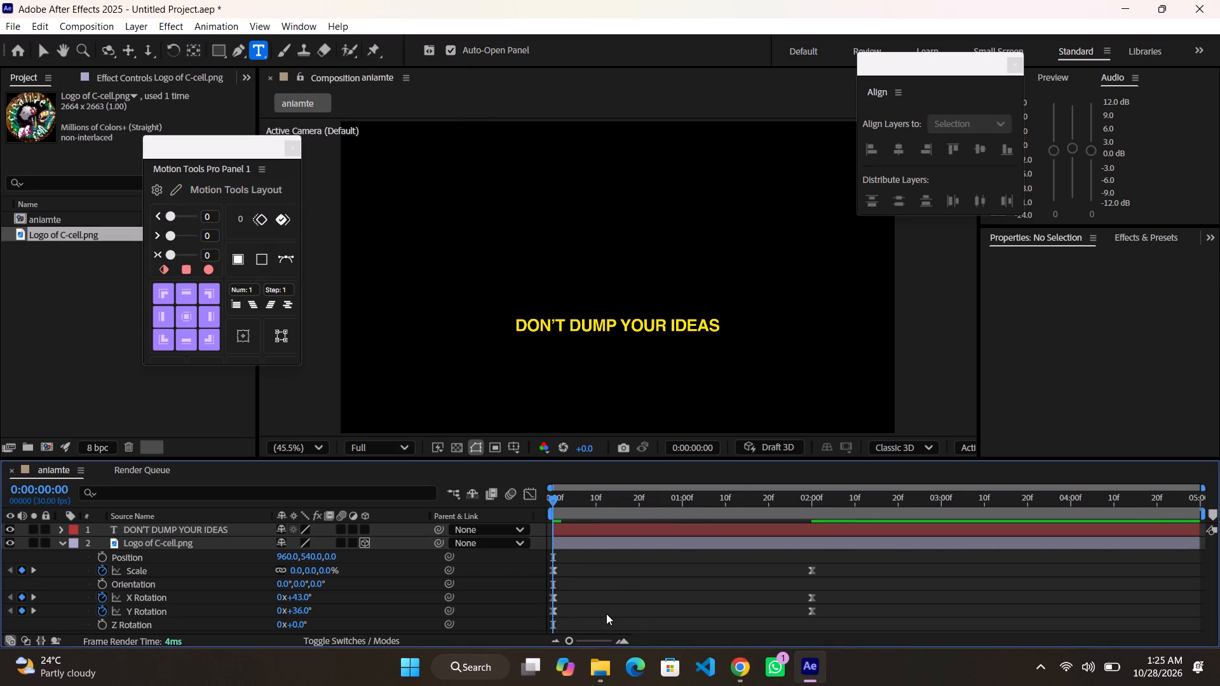
key(space)
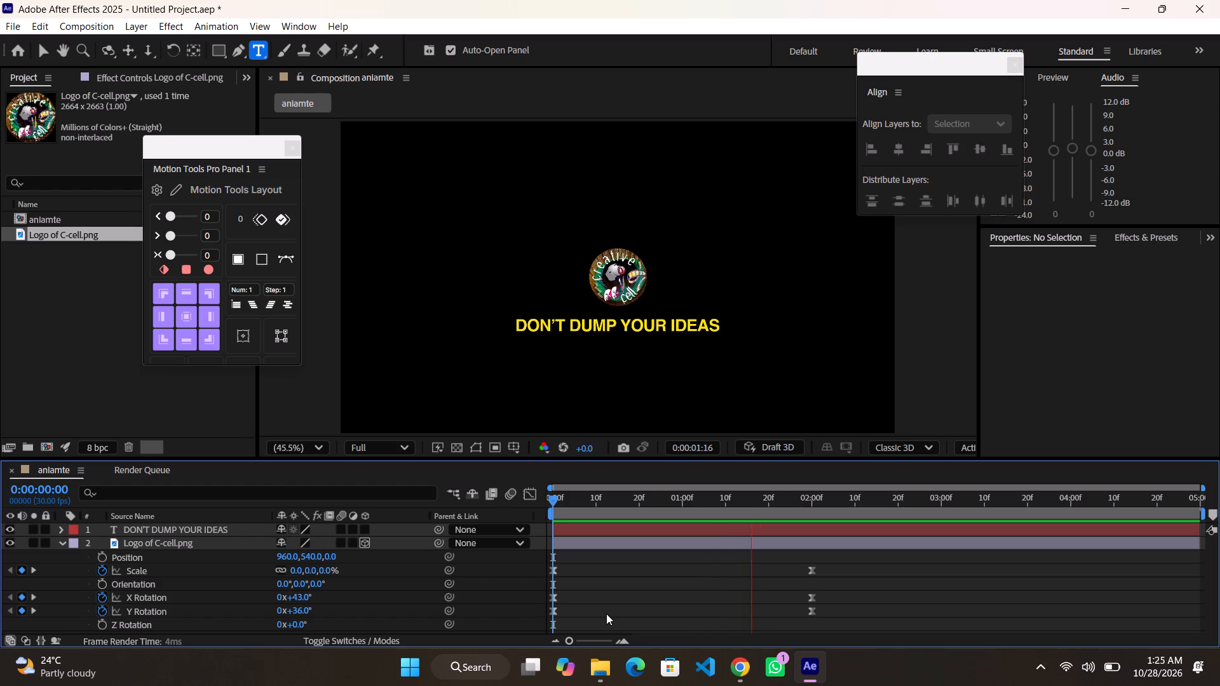
key(space)
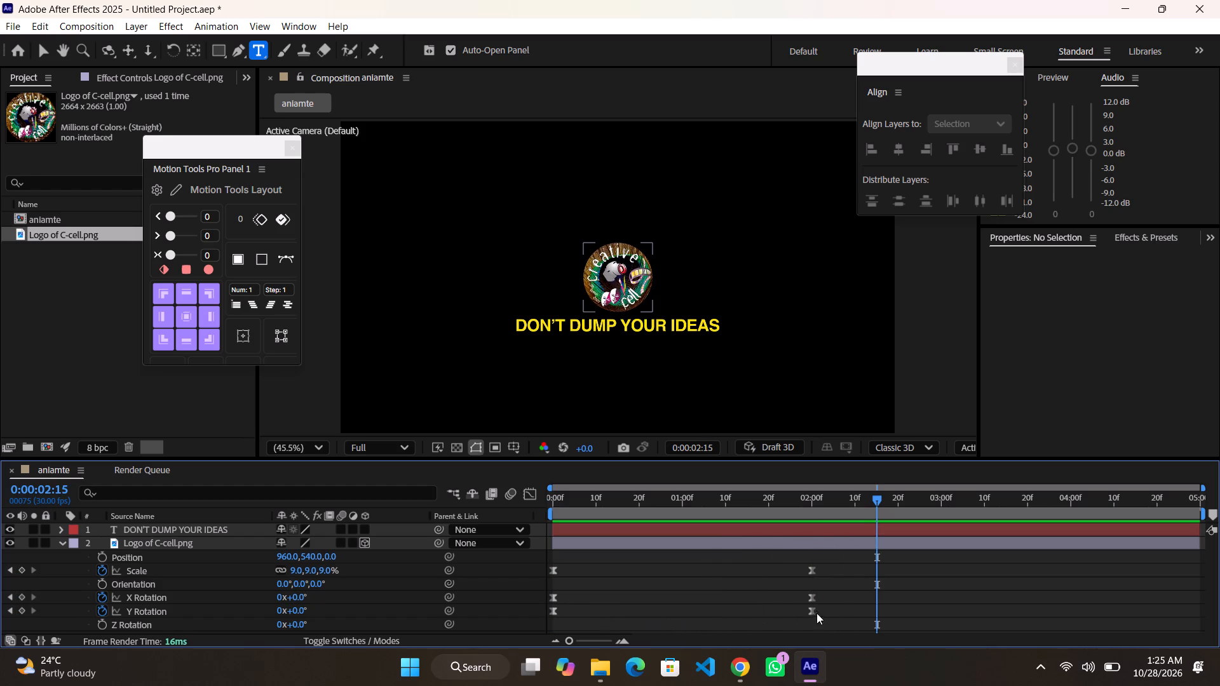
Steepen the logo's Scale speed curve in the graph editor, extending the keyframe handles inward to about 0:22 and 1:11.
drag(840, 567, 507, 570)
click(526, 494)
drag(851, 585, 780, 628)
drag(597, 600, 658, 603)
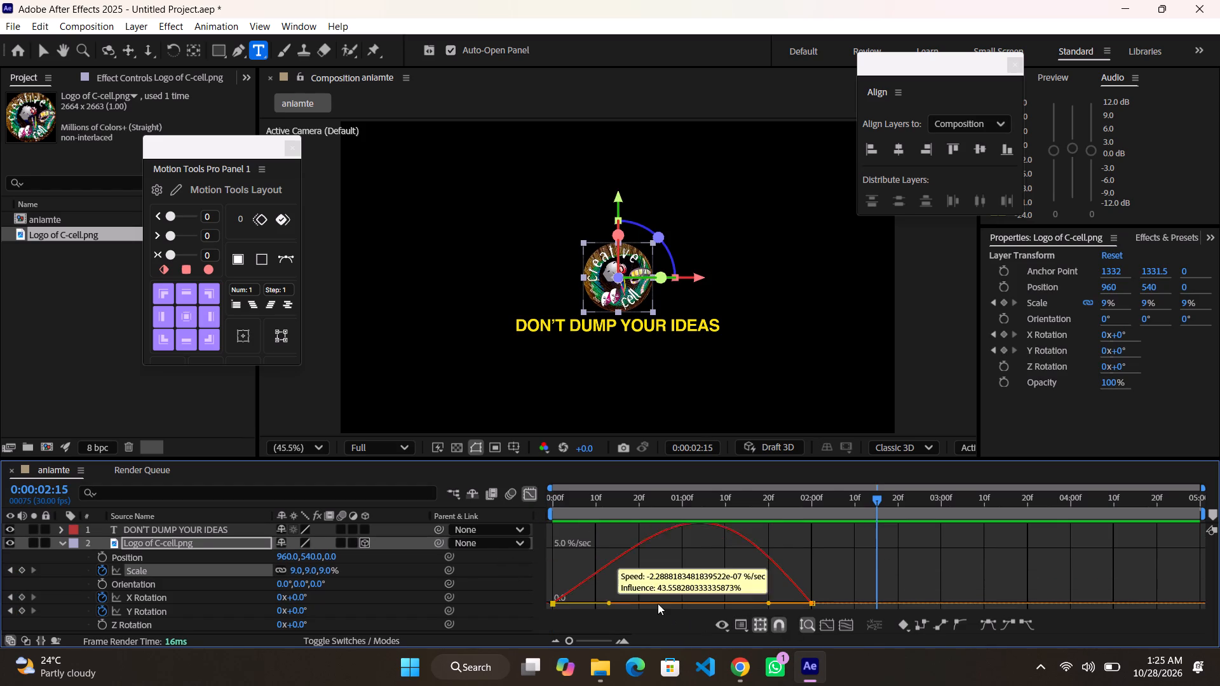
drag(658, 603, 650, 601)
drag(770, 602, 762, 602)
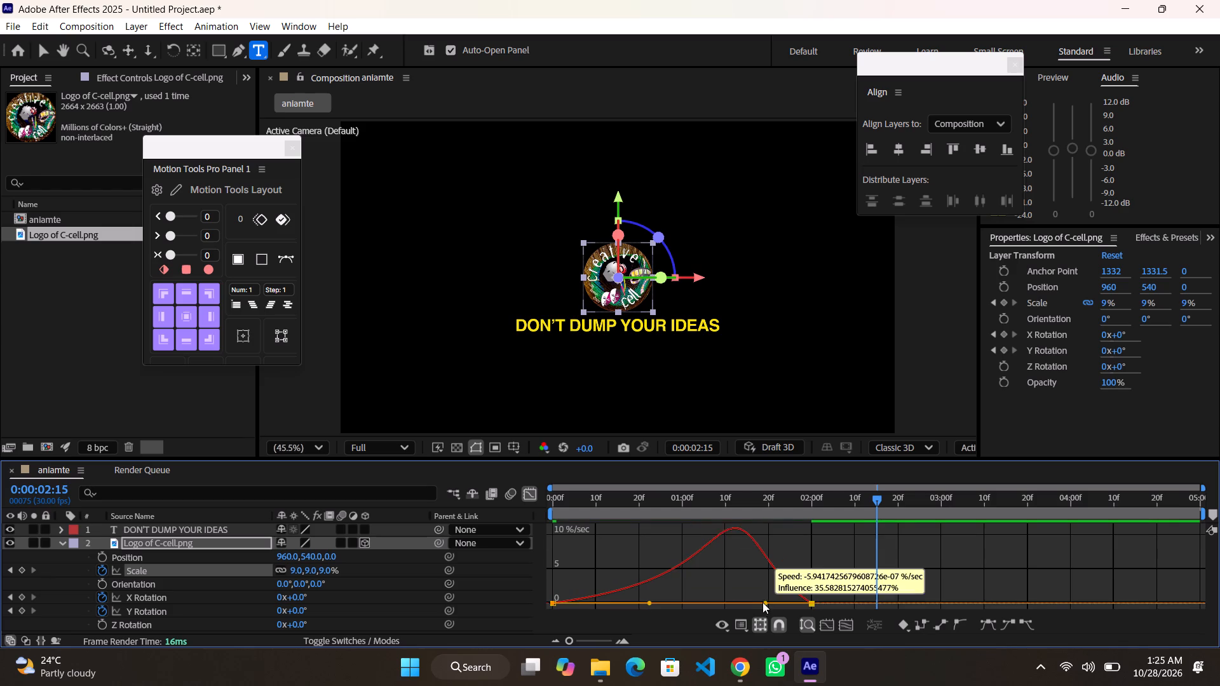
drag(762, 602, 731, 603)
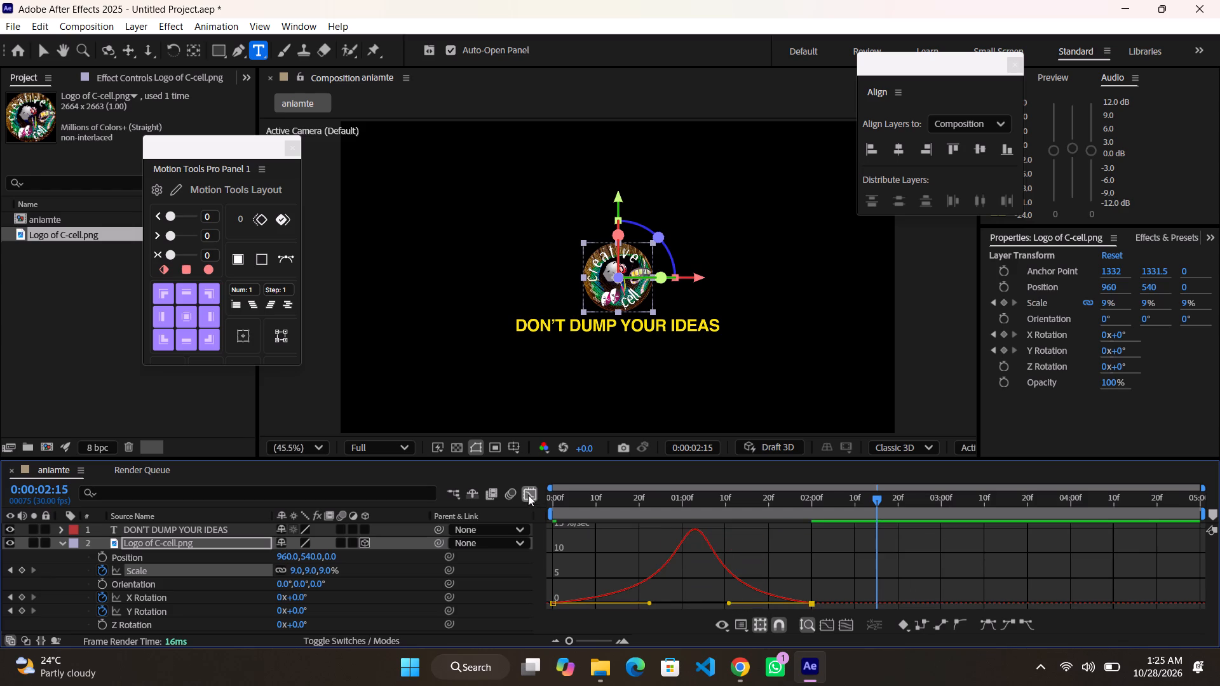
click(527, 495)
Steepen the logo's Y Rotation speed curve in the graph editor, extending the keyframe handles inward to about 0:17 and 1:11.
drag(838, 605, 708, 631)
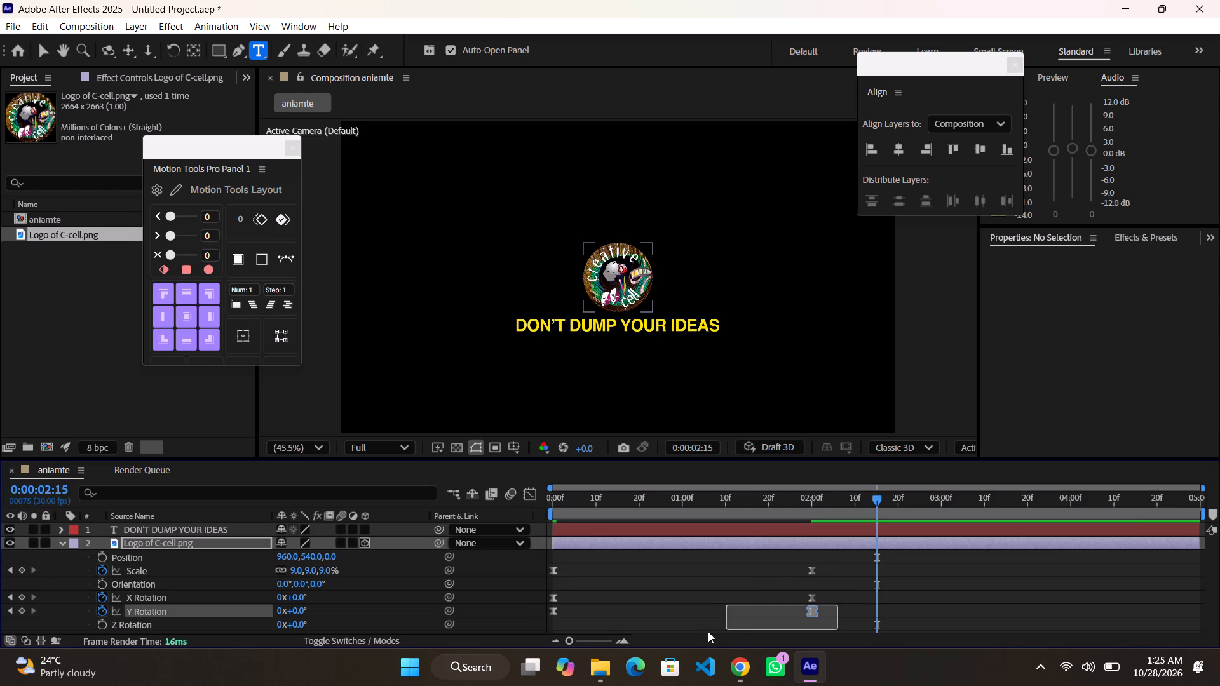
drag(708, 631, 538, 621)
click(531, 499)
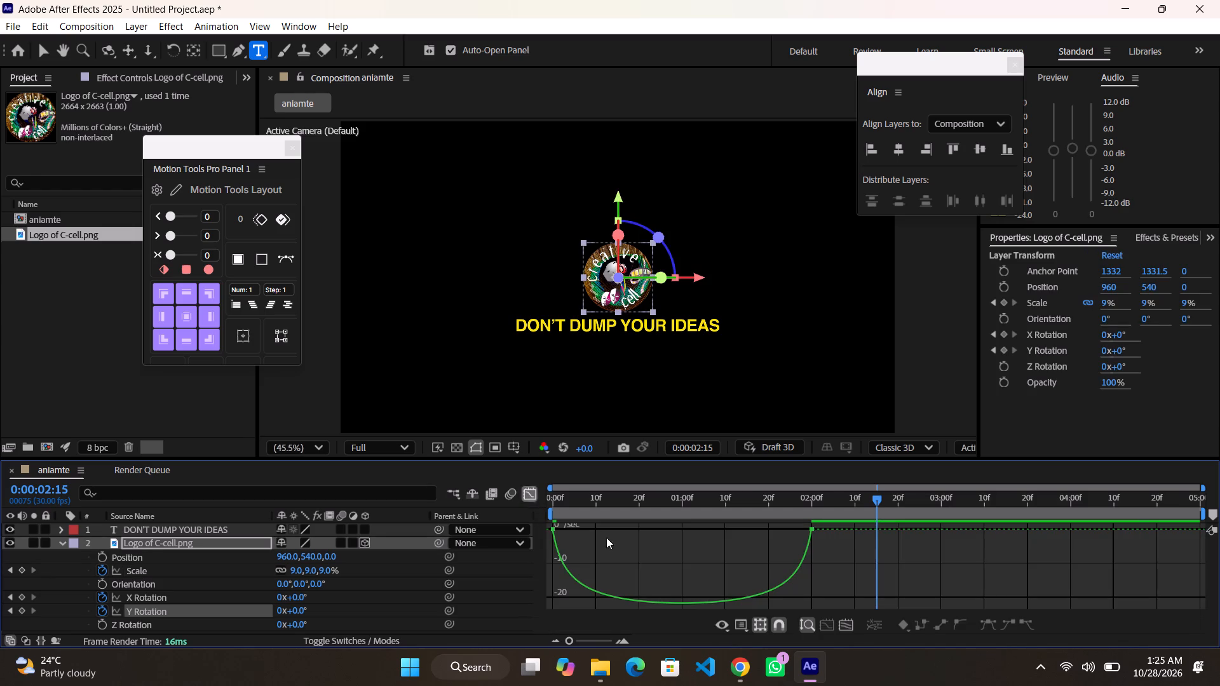
drag(855, 540, 538, 493)
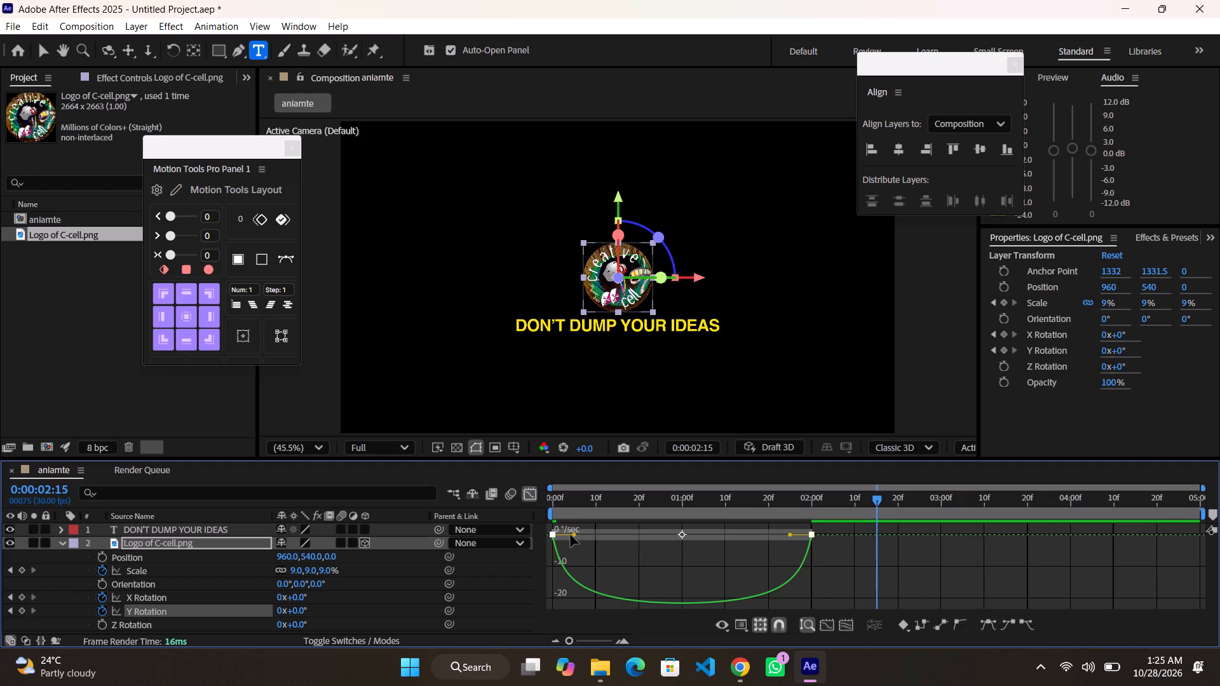
drag(573, 535, 627, 530)
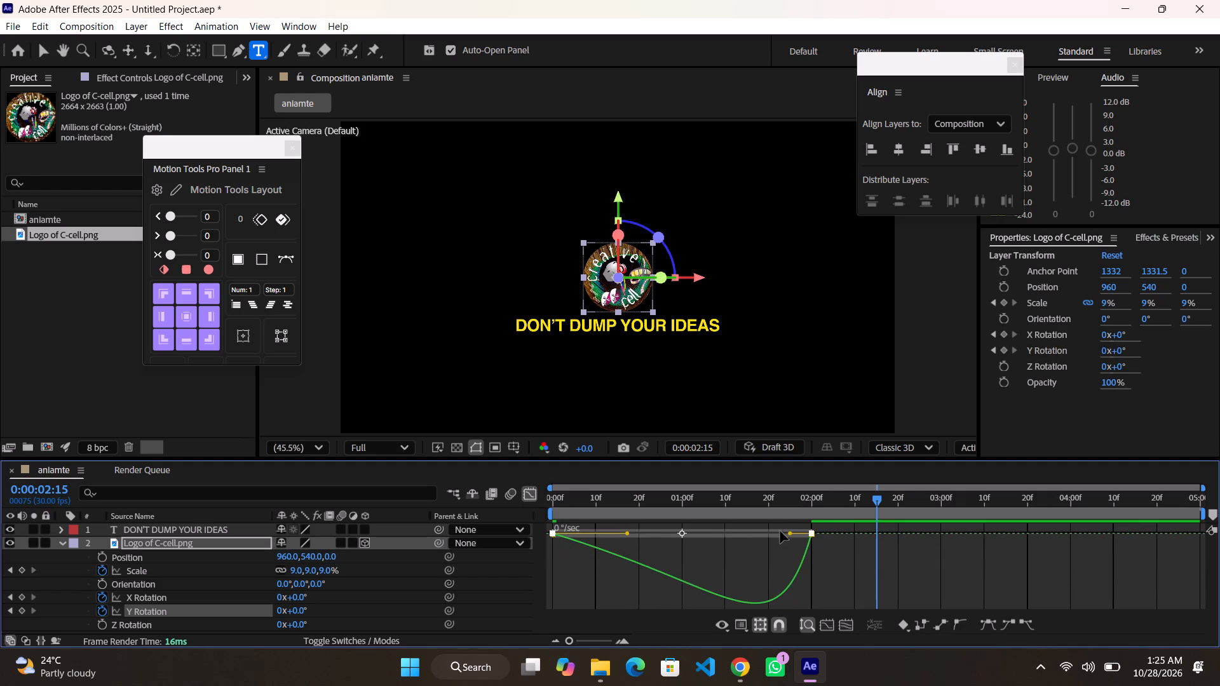
drag(792, 536, 729, 533)
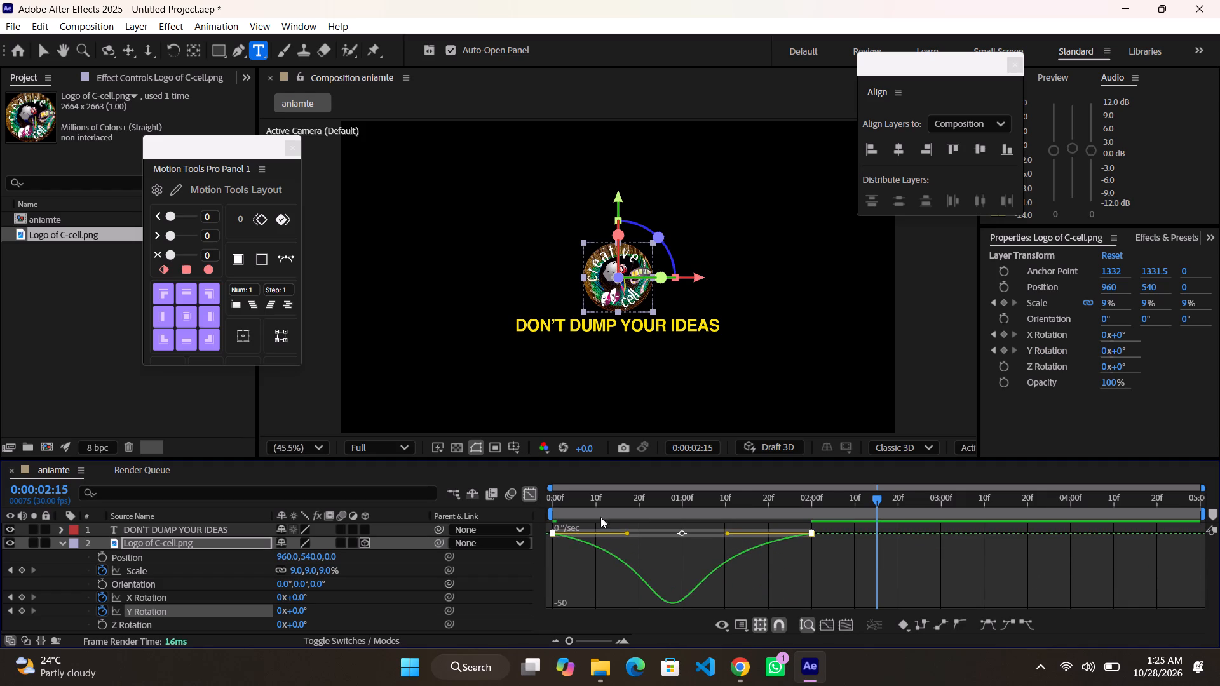
click(533, 490)
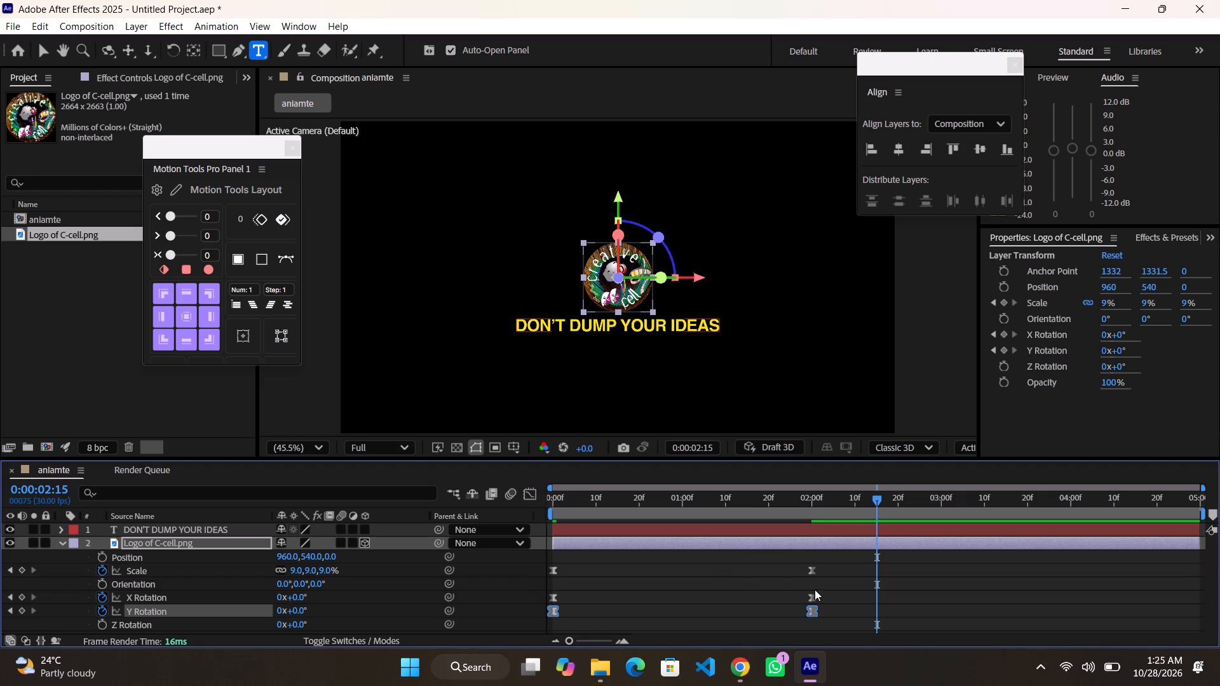
Steepen the logo's X Rotation speed curve in the graph editor, extending the keyframe handles inward to about 0:19 and 1:10.
drag(820, 590, 548, 596)
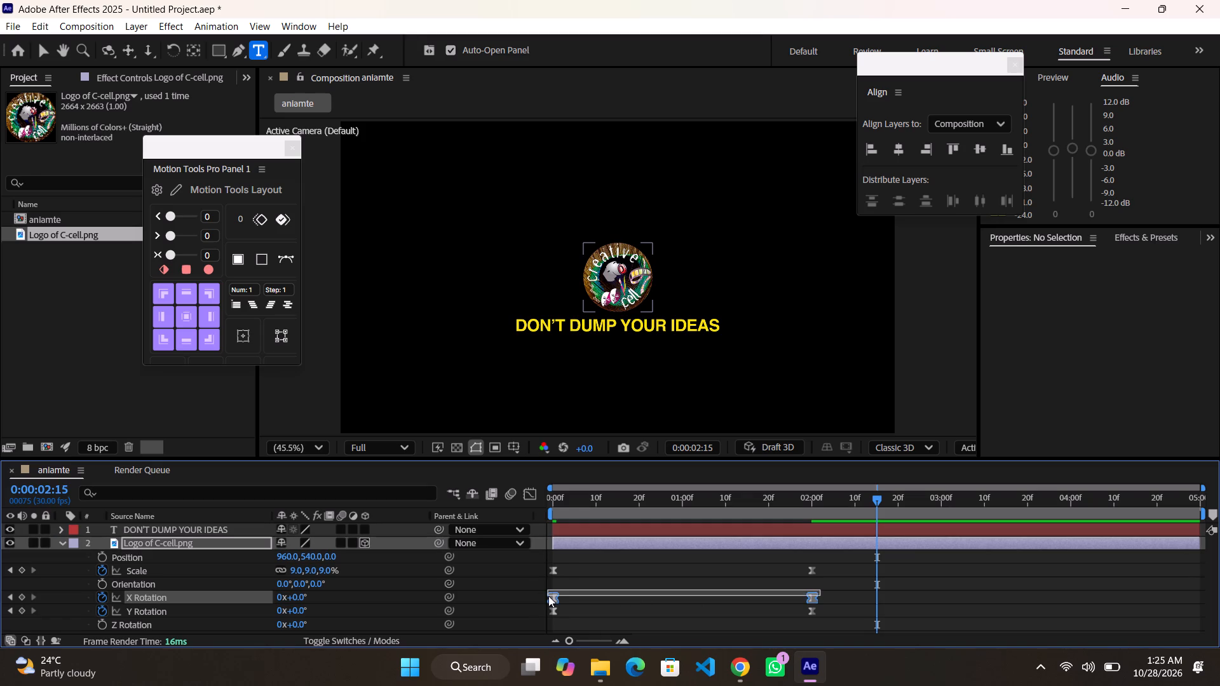
drag(548, 596, 550, 596)
click(532, 492)
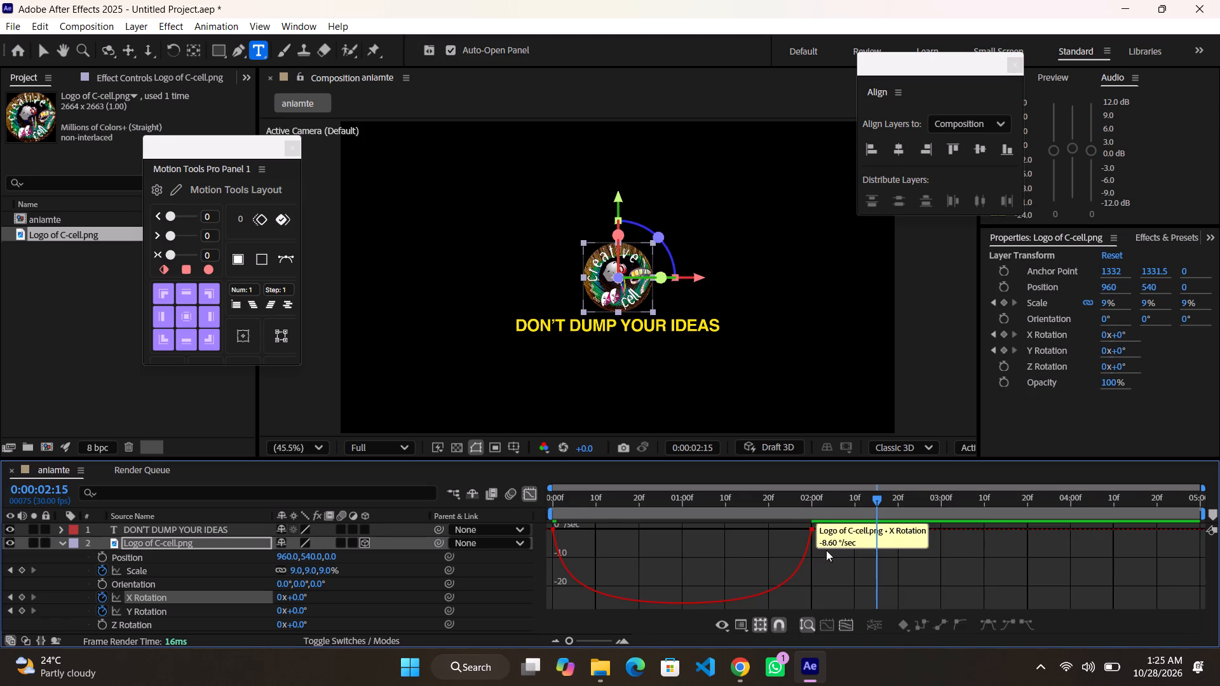
drag(830, 549, 494, 519)
drag(574, 537, 584, 537)
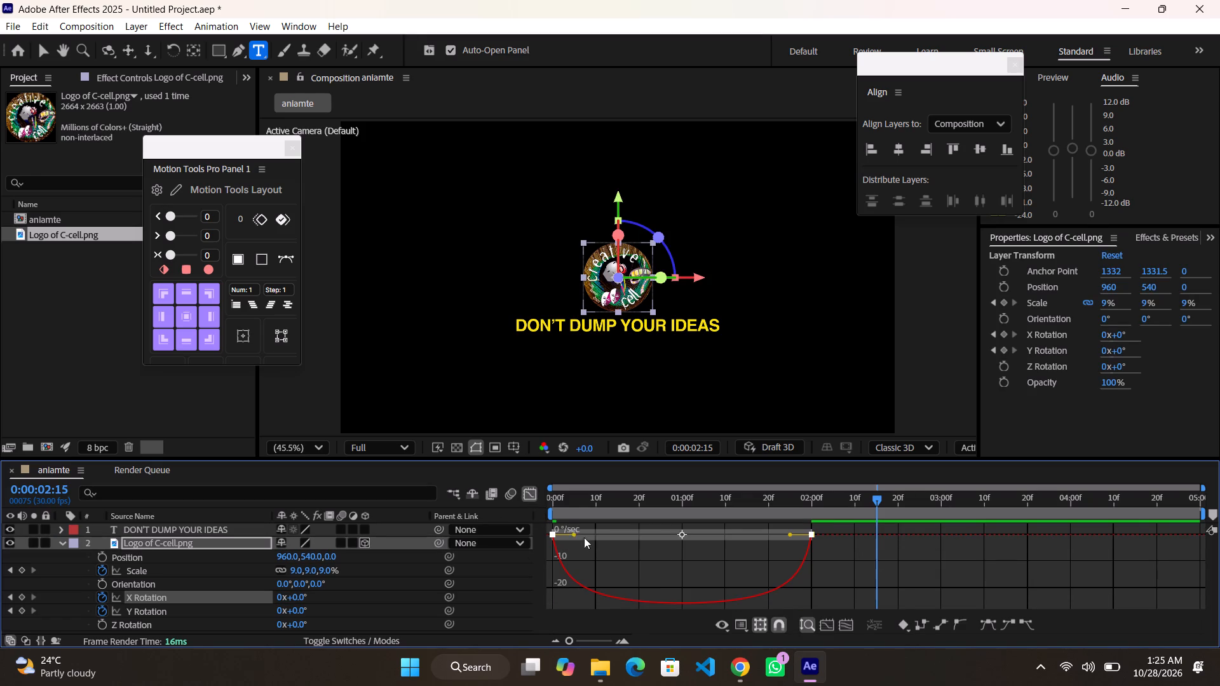
drag(584, 537, 635, 534)
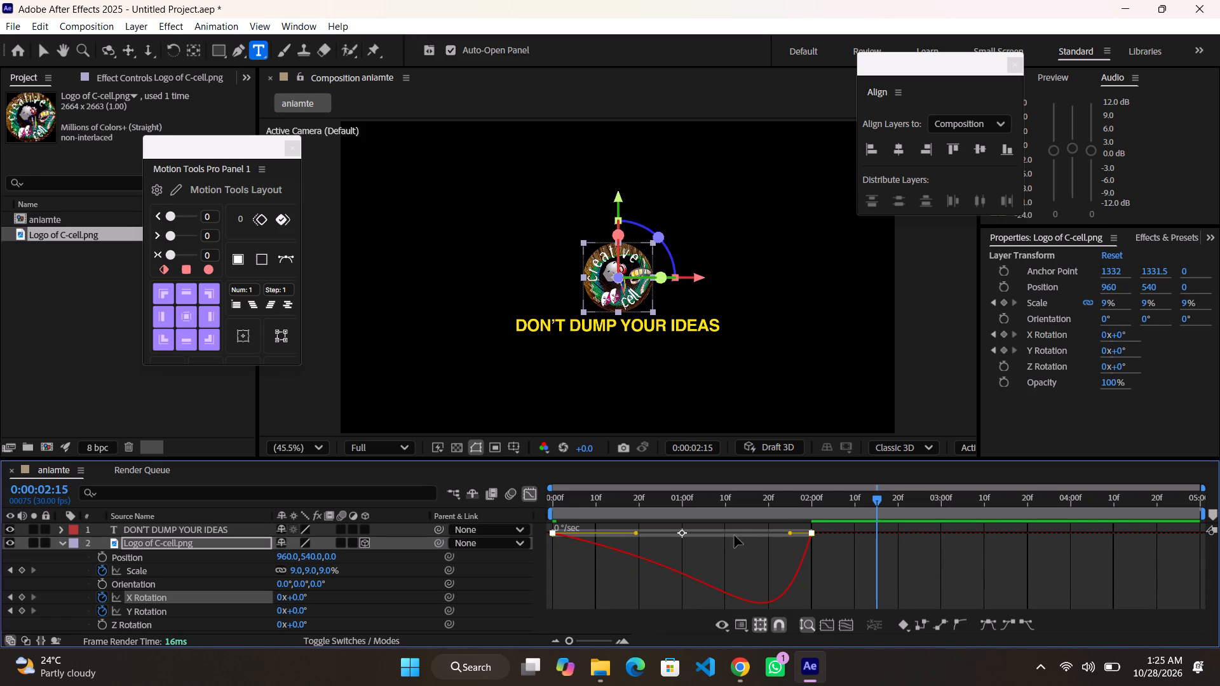
drag(790, 534, 726, 532)
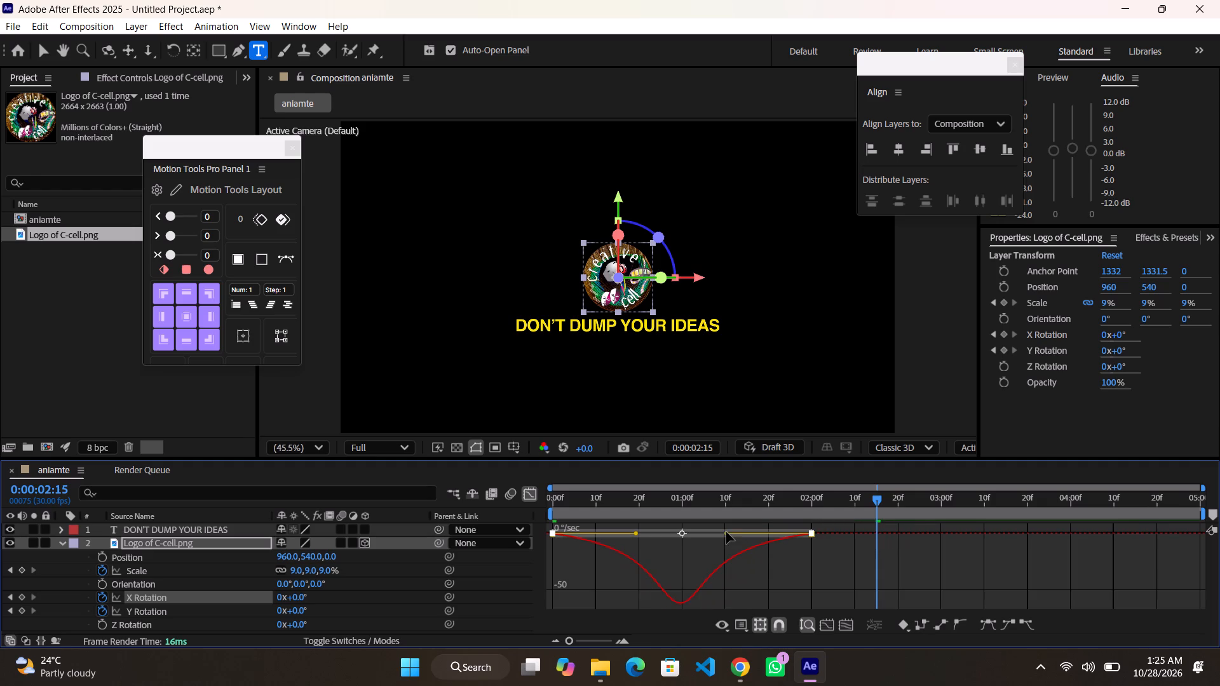
click(528, 489)
Play the logo animation from the start and scrub between one and two seconds to check the easing.
click(726, 569)
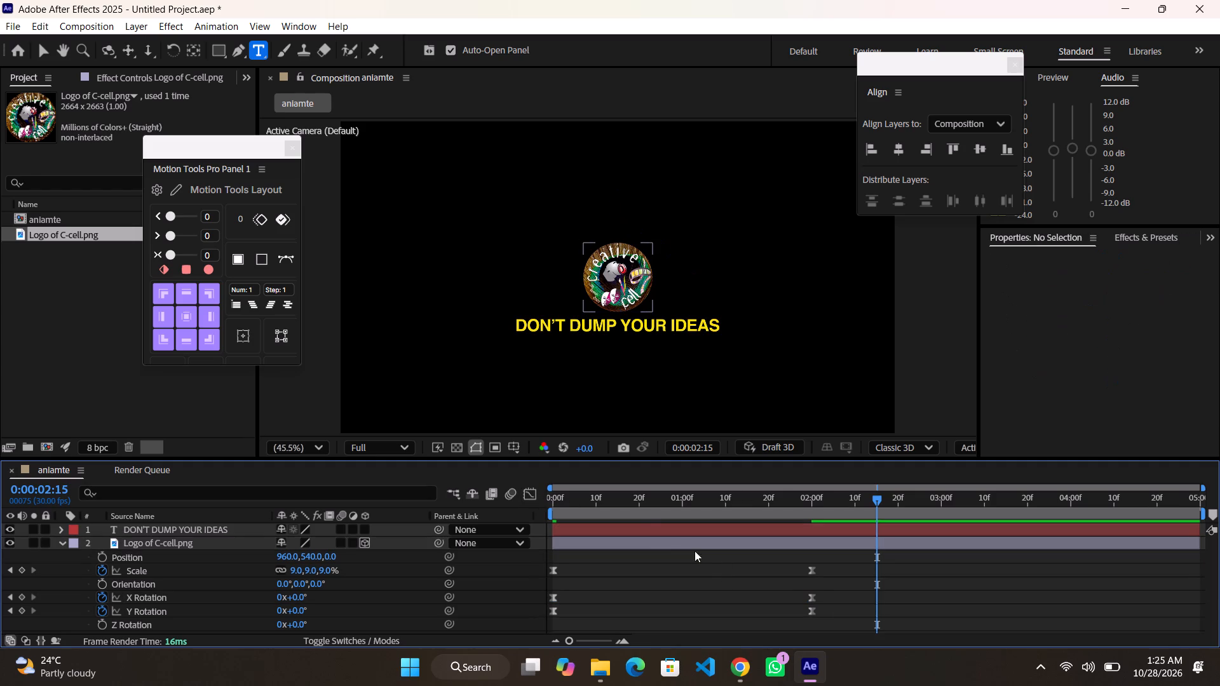
drag(627, 513, 525, 504)
key(space)
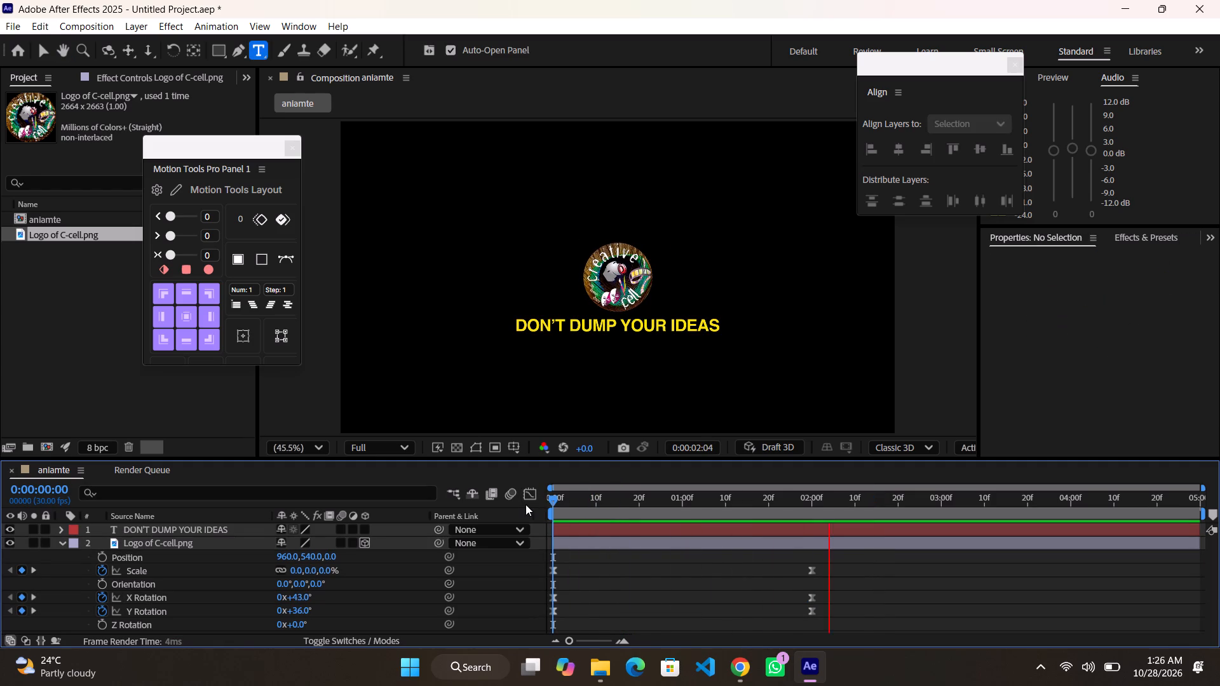
key(space)
drag(815, 508, 808, 507)
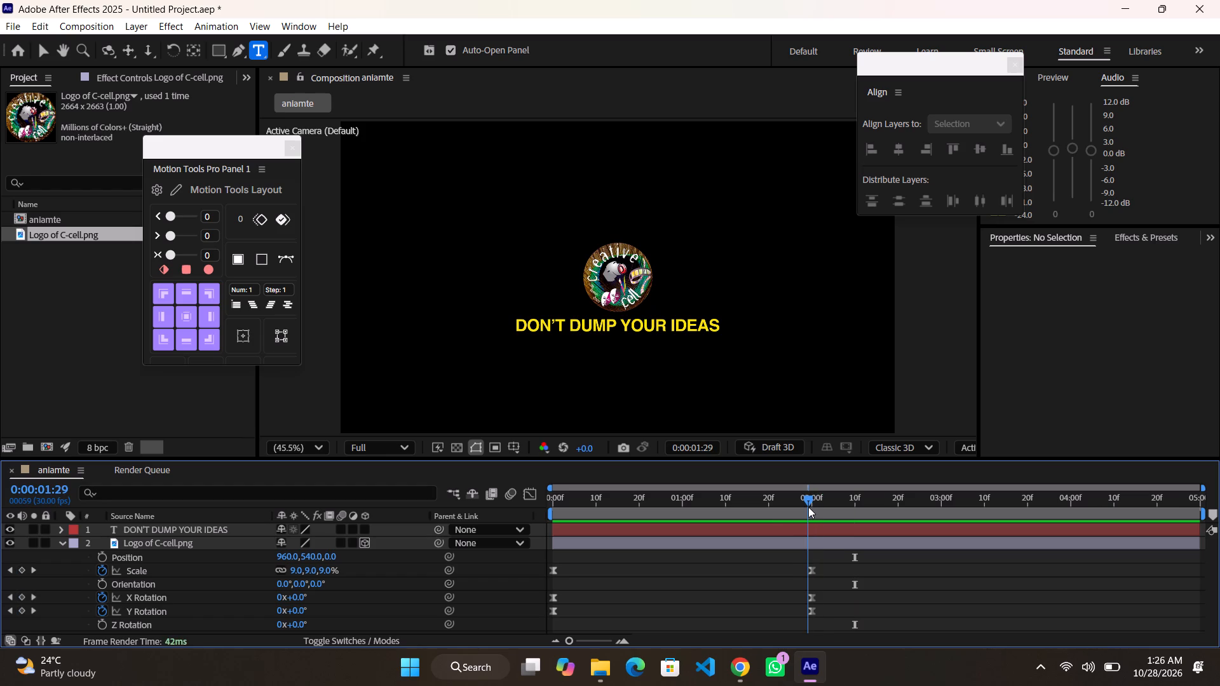
drag(808, 507, 692, 522)
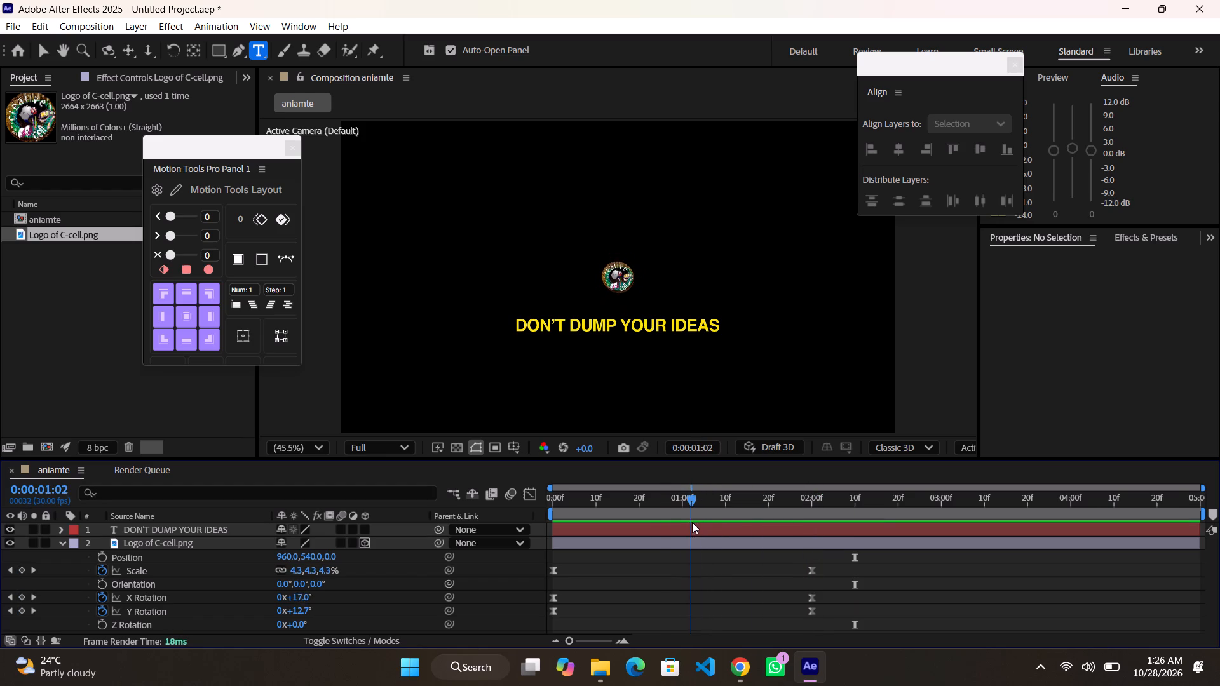
drag(692, 522, 750, 516)
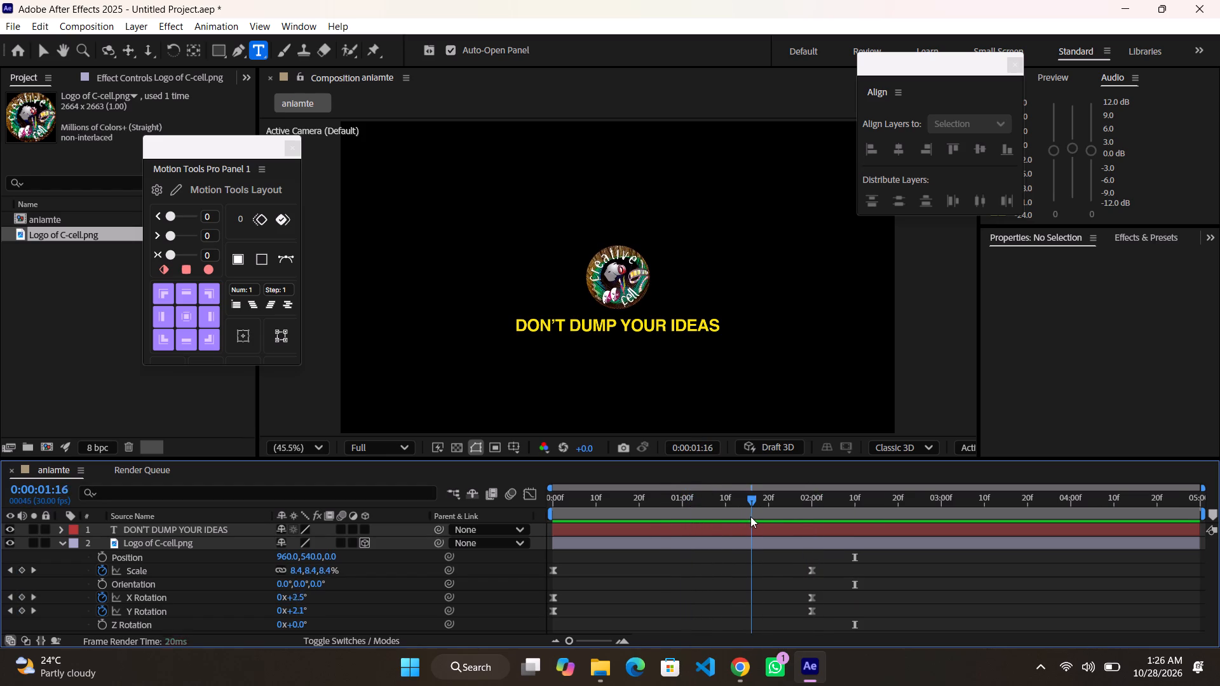
Keyframe the logo's Opacity at 100% at 0:00:02:00 and at 0% at 0:00:00:00.
drag(750, 516, 823, 527)
key(t)
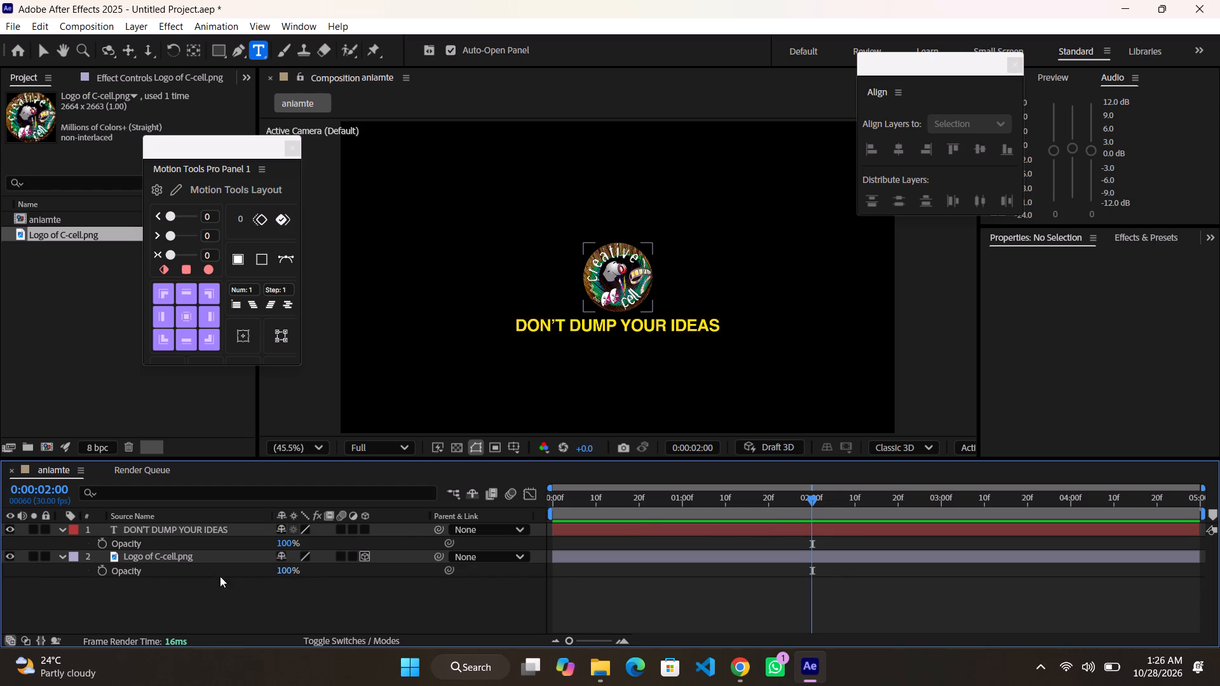
click(99, 572)
drag(665, 504, 599, 501)
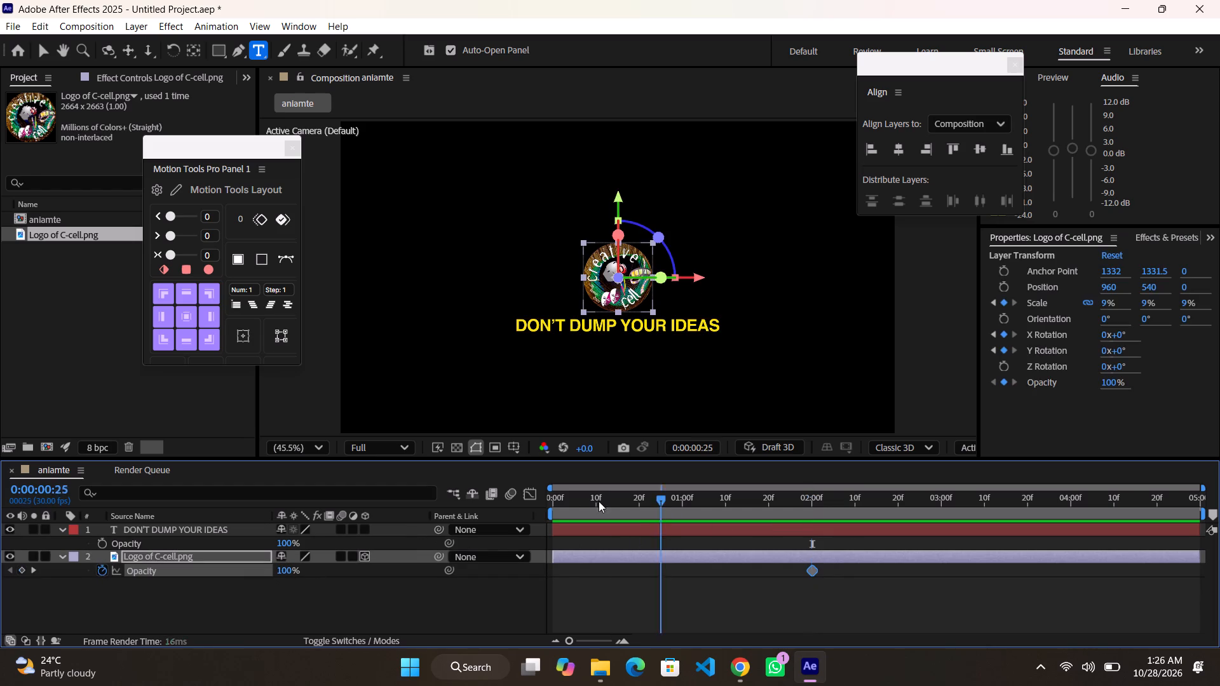
drag(599, 501, 487, 504)
click(283, 565)
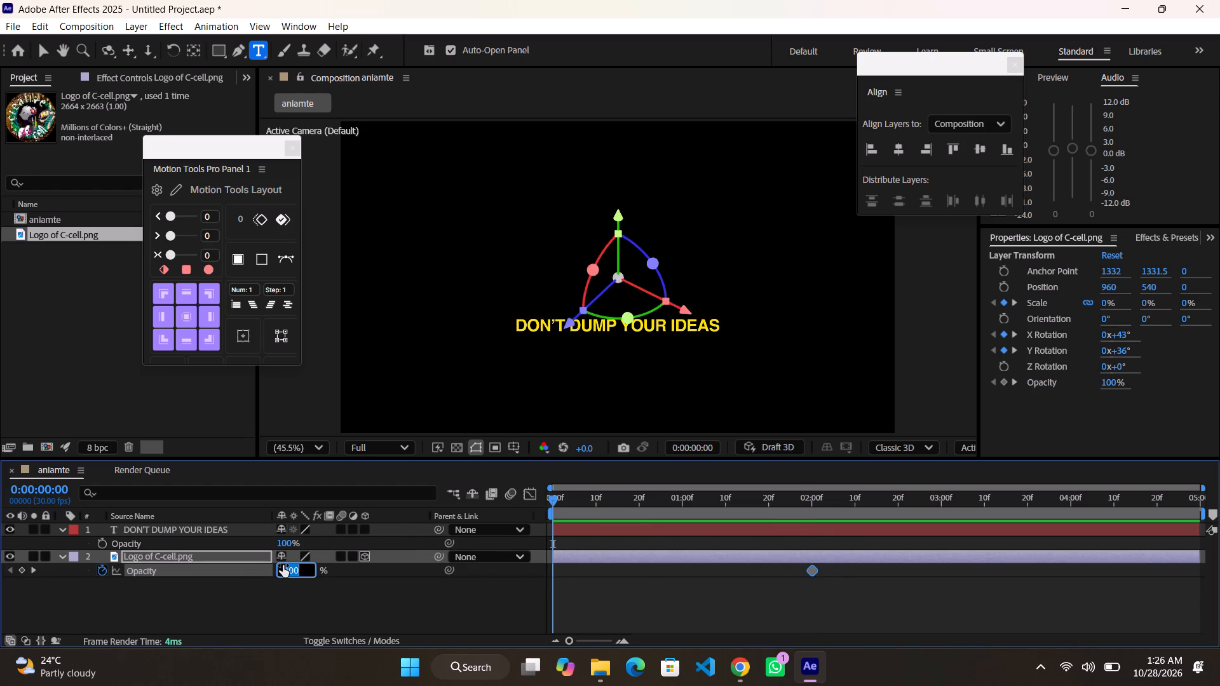
key(0)
key(Return)
click(634, 583)
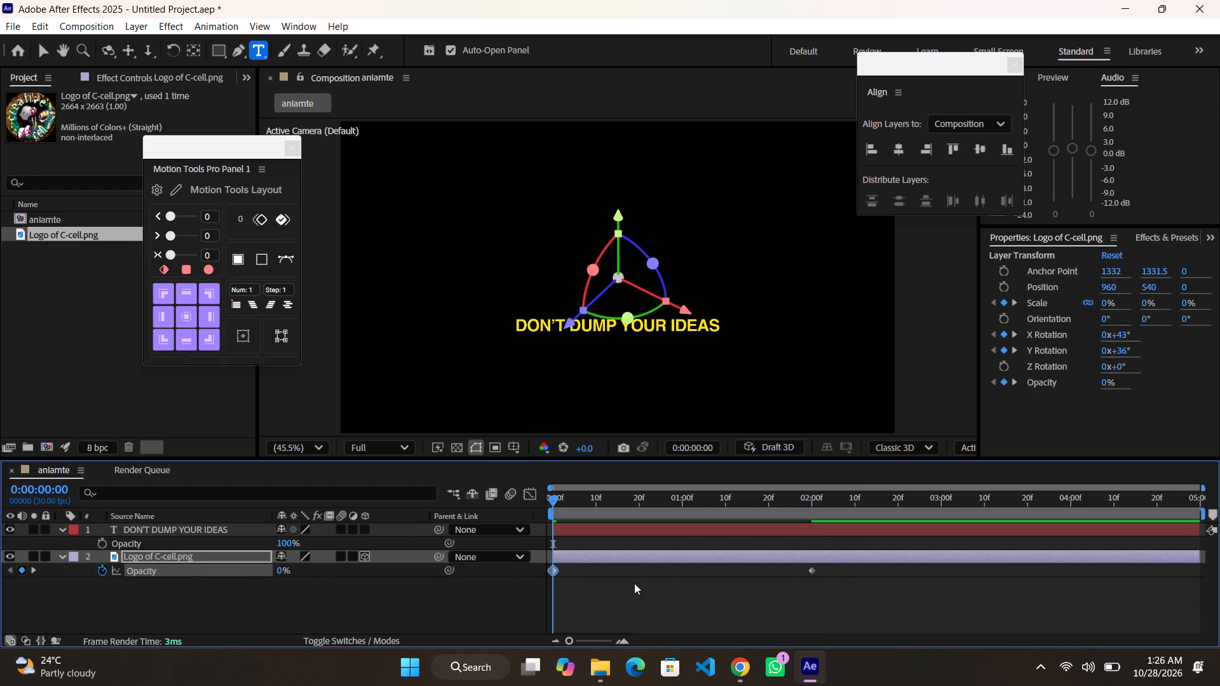
Apply Easy Ease to both of the logo's Opacity keyframes.
drag(862, 577, 515, 576)
click(531, 494)
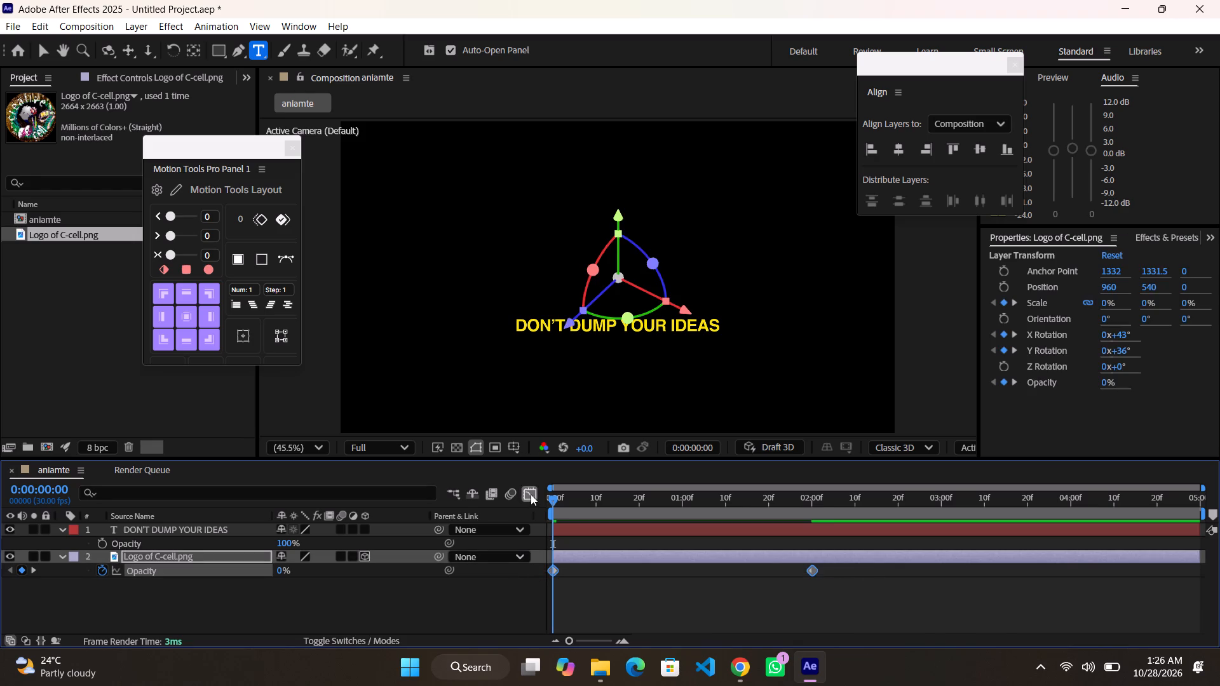
click(536, 489)
drag(829, 582, 475, 574)
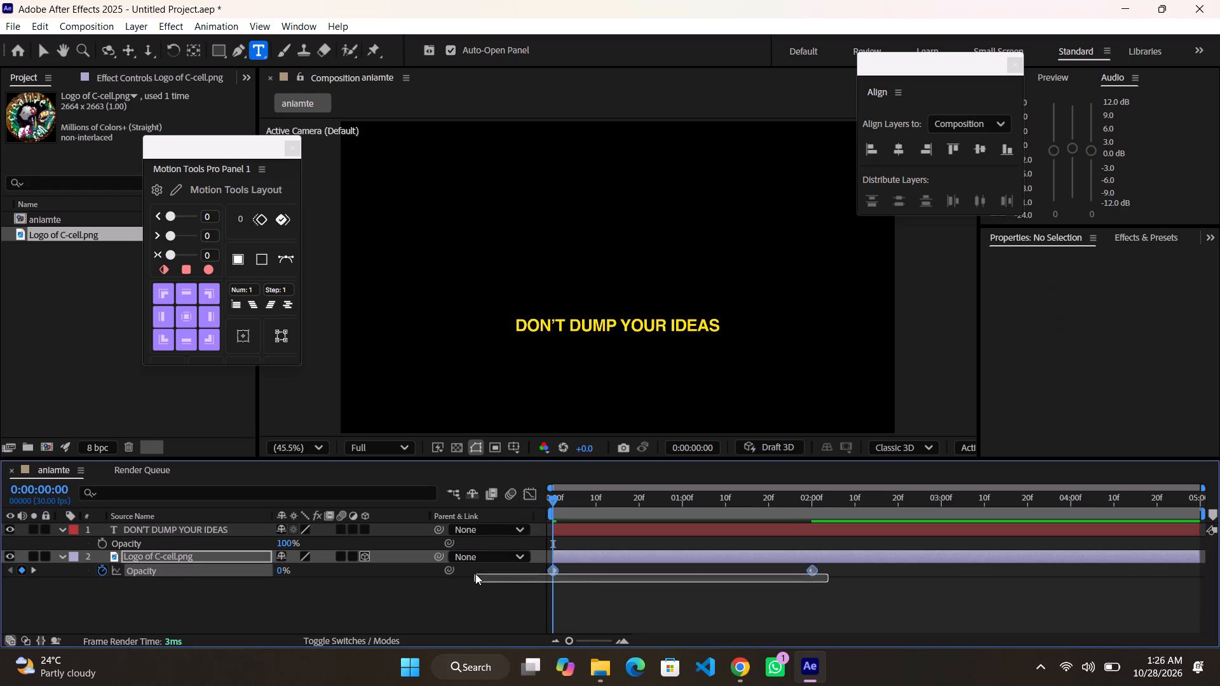
drag(475, 574, 474, 568)
key(F9)
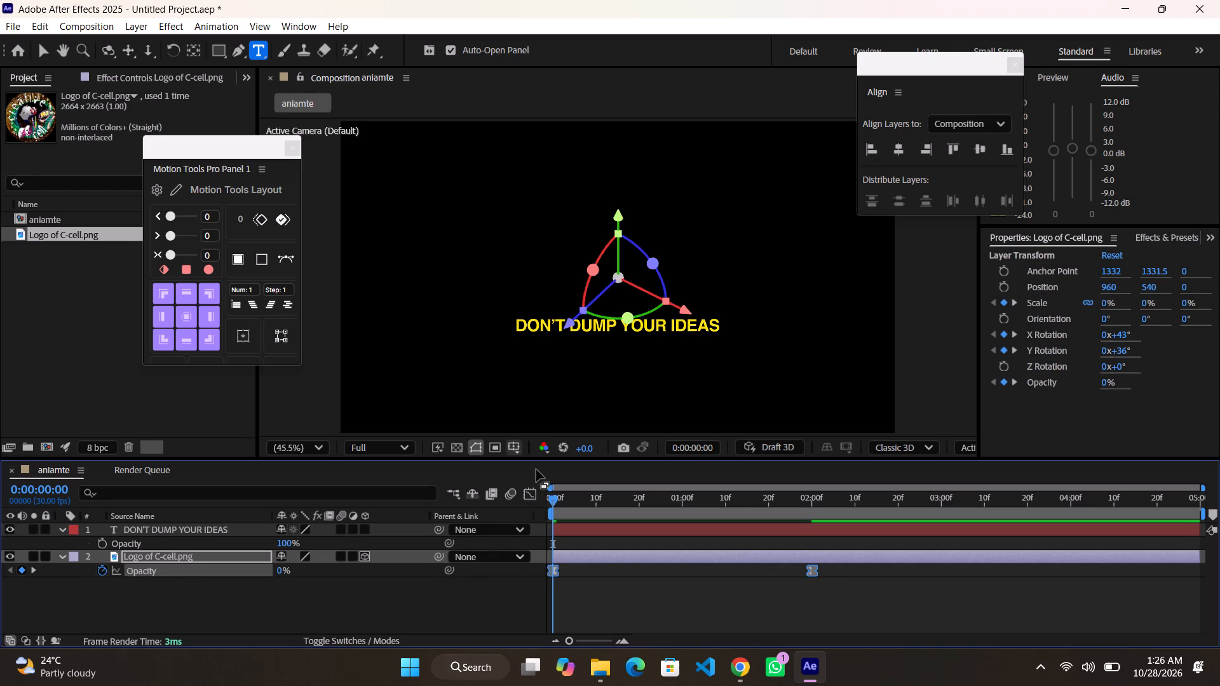
Reshape the logo's Opacity speed curve in the graph editor by extending the starting keyframe's handle to the one-second mark.
click(532, 485)
click(536, 506)
click(536, 497)
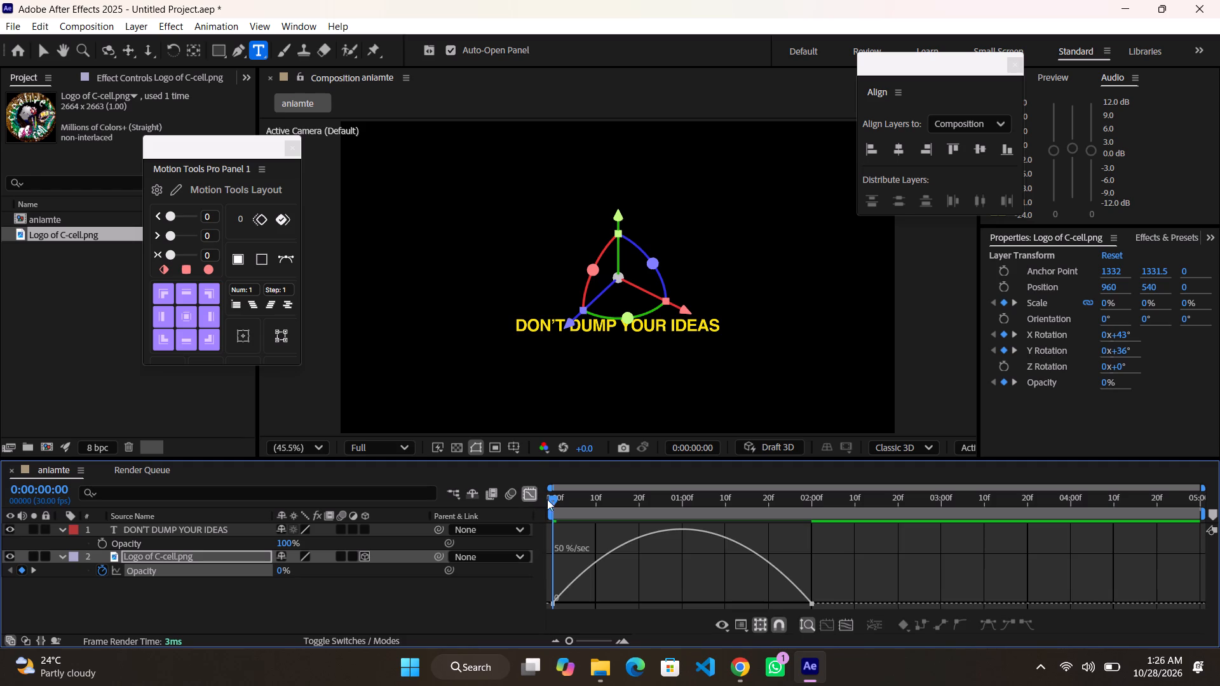
drag(848, 563, 759, 638)
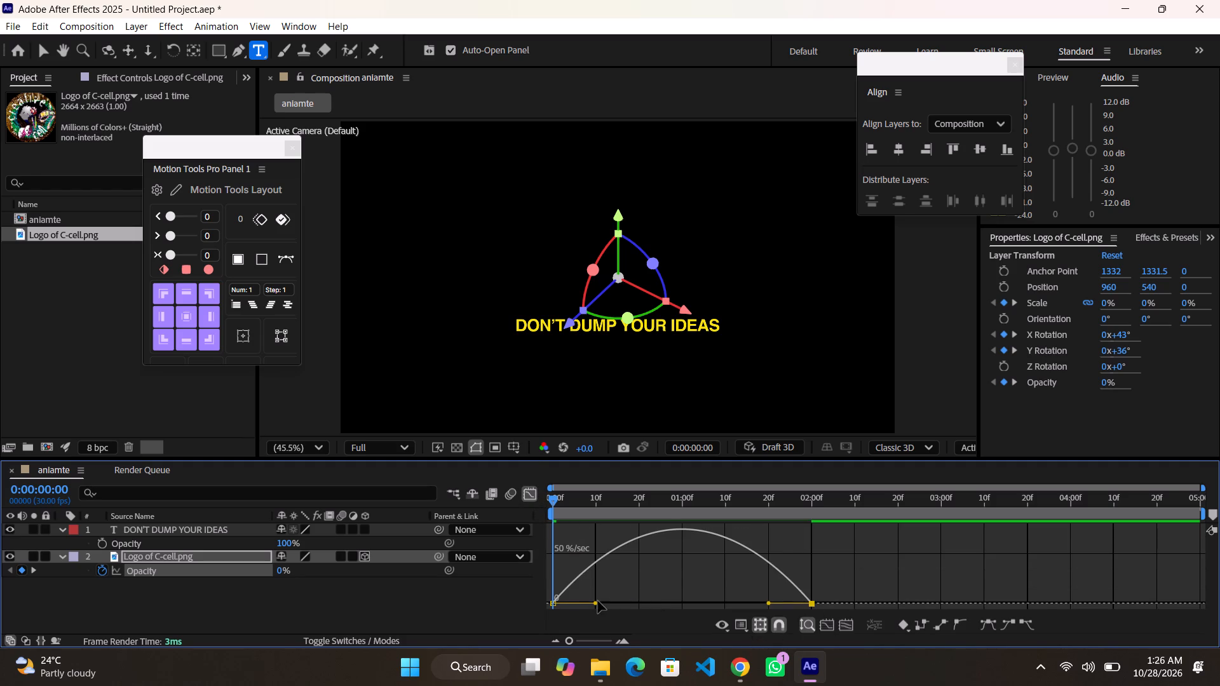
drag(598, 601, 700, 602)
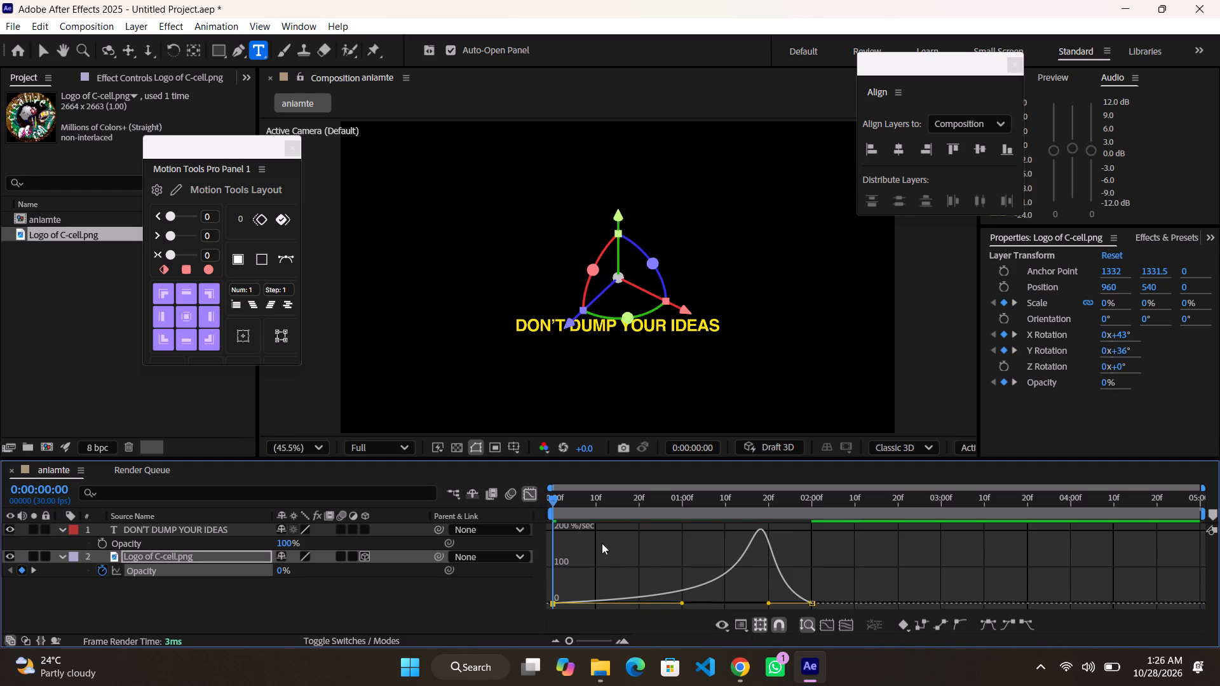
Return to the layer timeline, play the animation from the start and scrub to about 0:00:01:08 to check the logo's fade-in.
click(528, 493)
drag(606, 501, 517, 504)
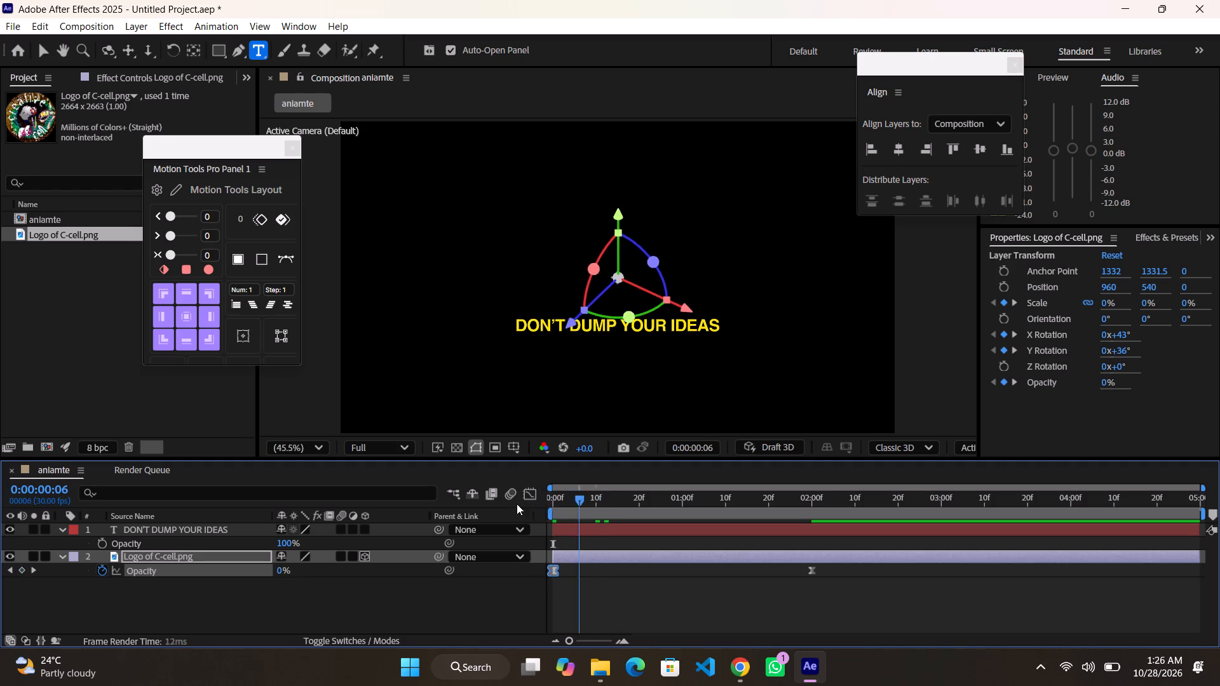
drag(517, 504, 505, 503)
key(space)
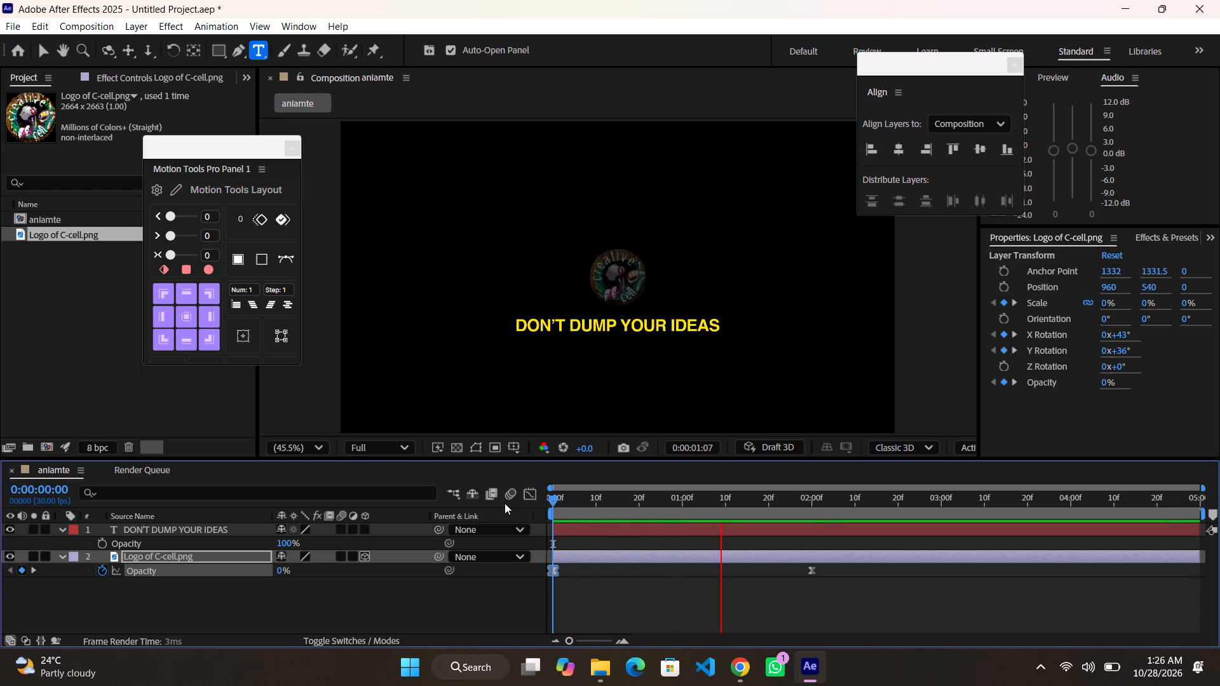
key(space)
drag(665, 502, 663, 502)
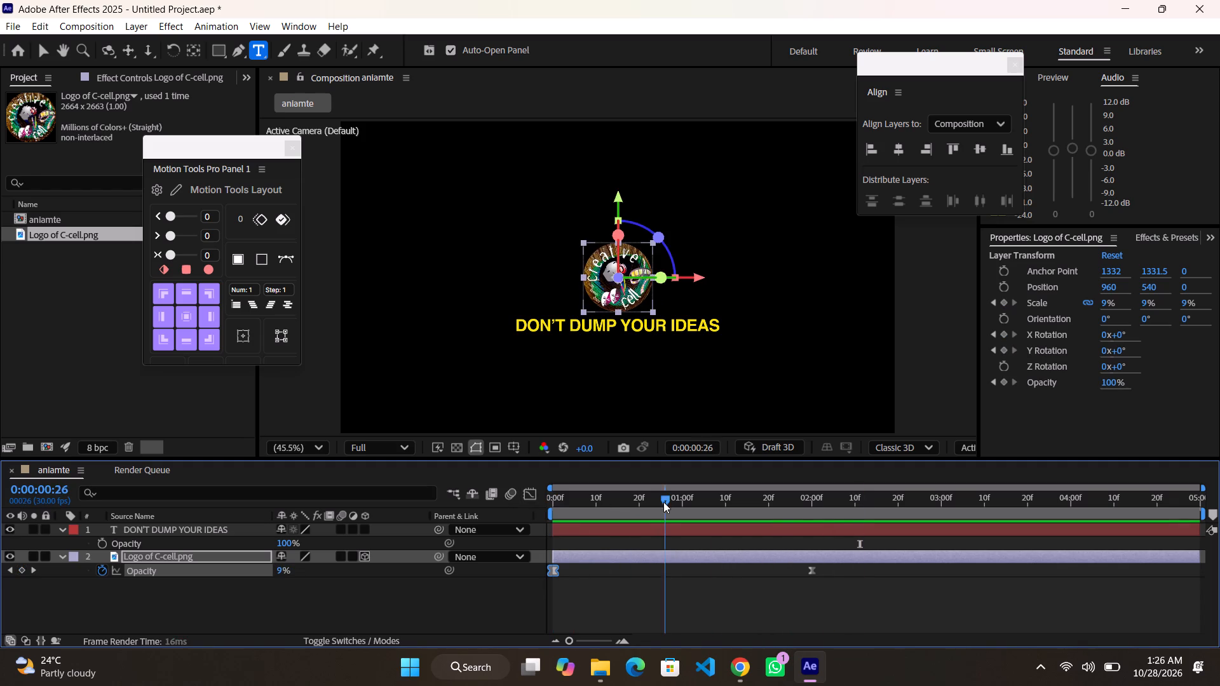
drag(663, 502, 715, 502)
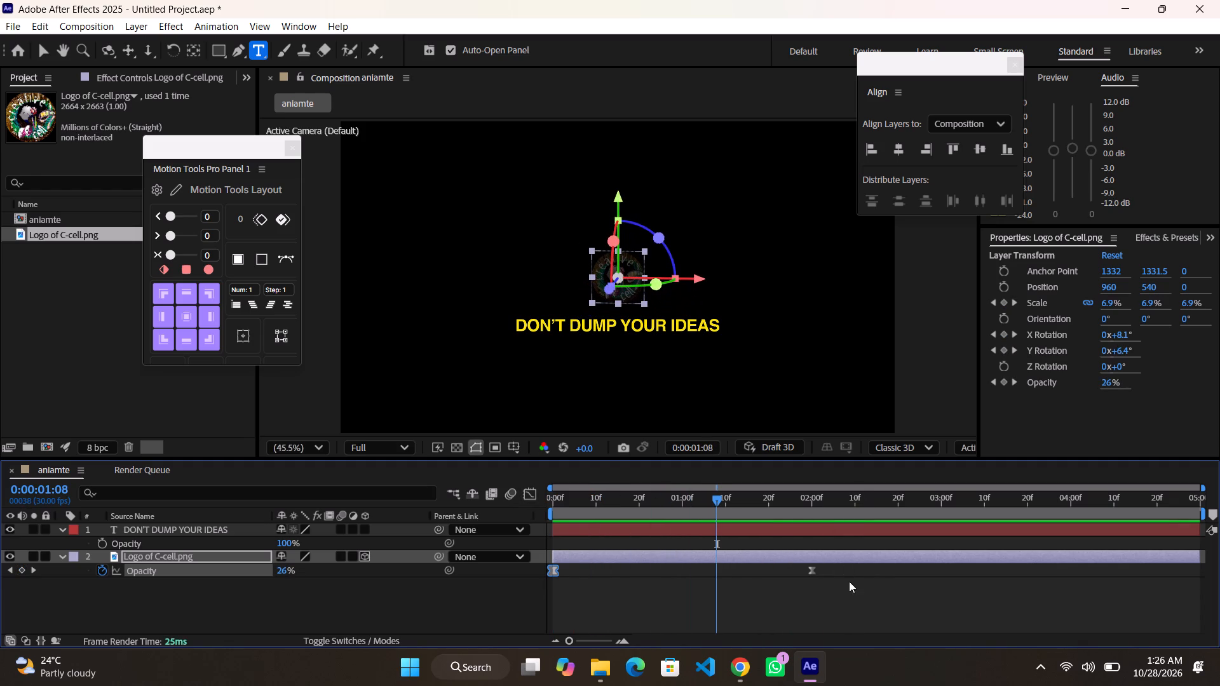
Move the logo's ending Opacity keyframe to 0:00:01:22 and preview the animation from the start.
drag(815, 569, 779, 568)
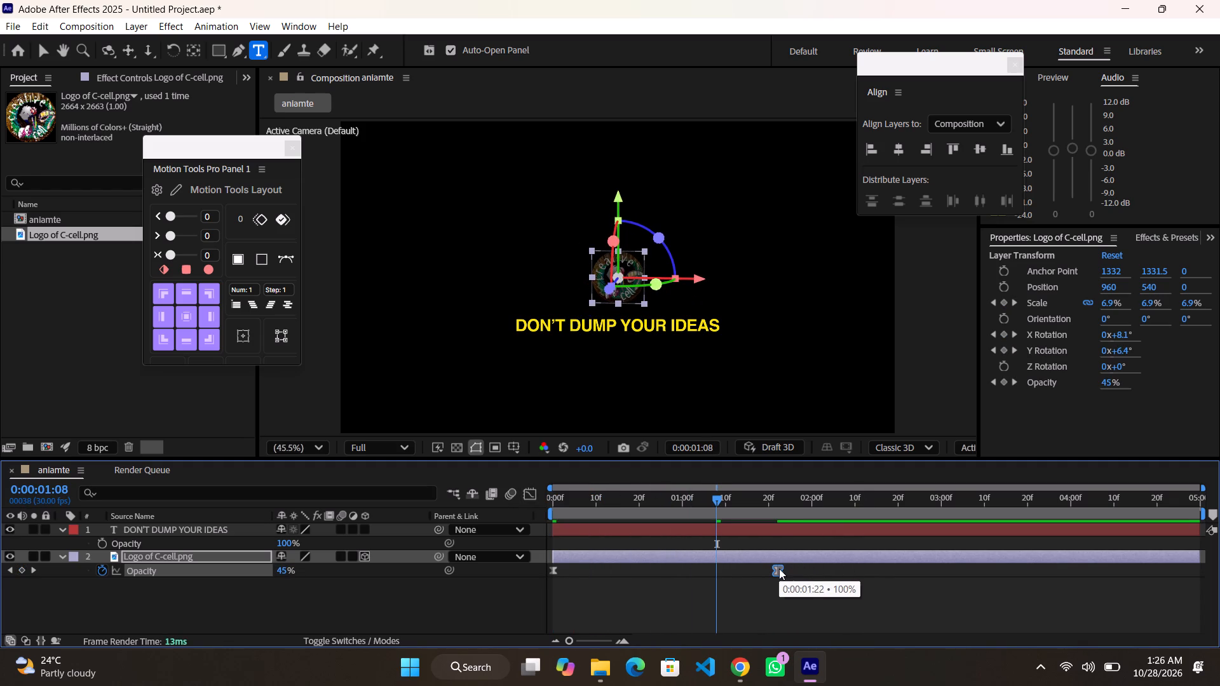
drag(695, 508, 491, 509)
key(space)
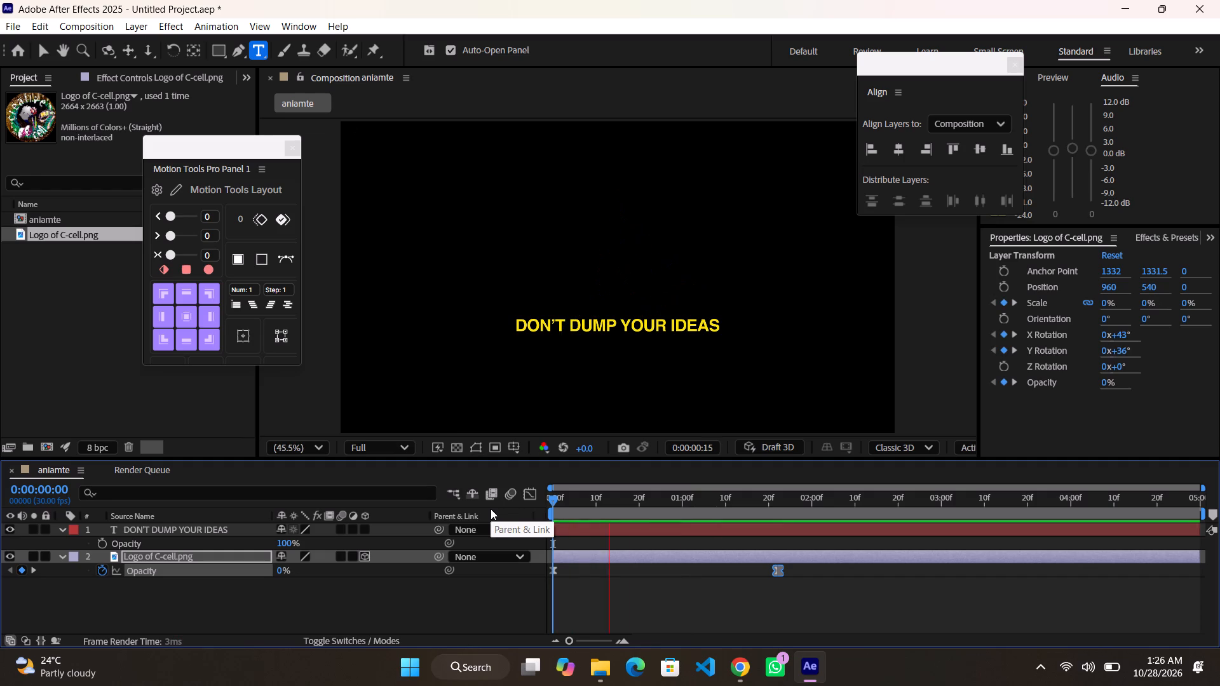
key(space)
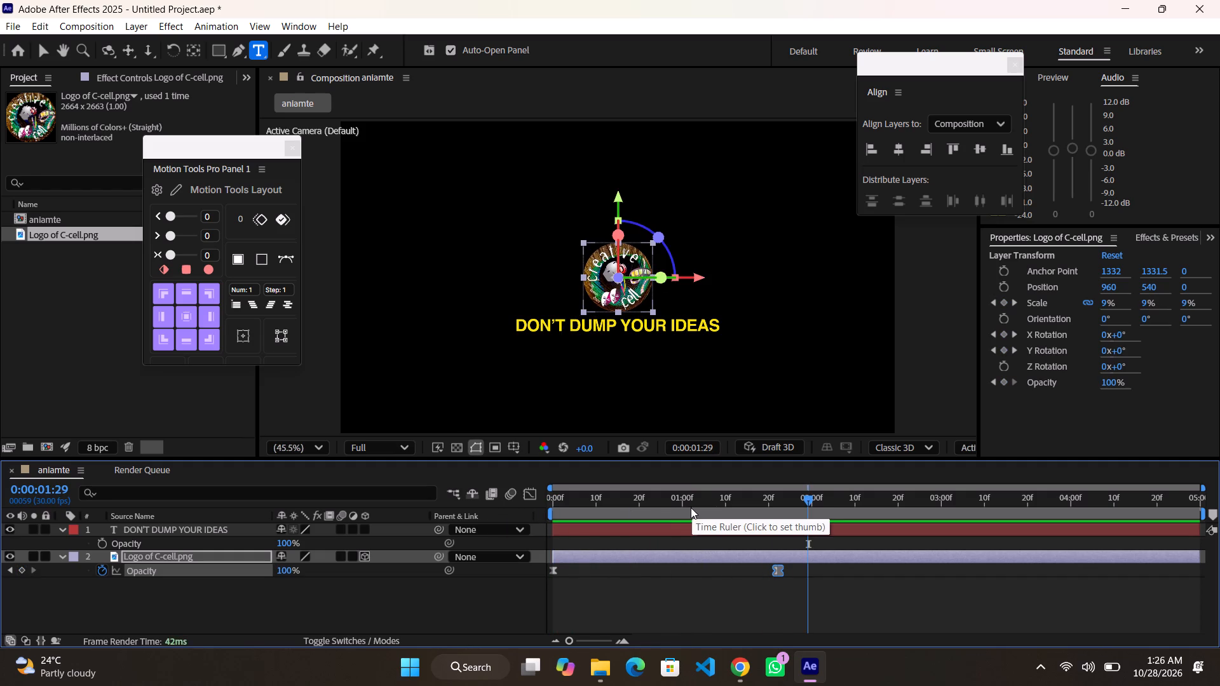
Move the logo's 100% Opacity keyframe to 0:00:01:00 and preview the animation from the start.
drag(780, 569, 725, 569)
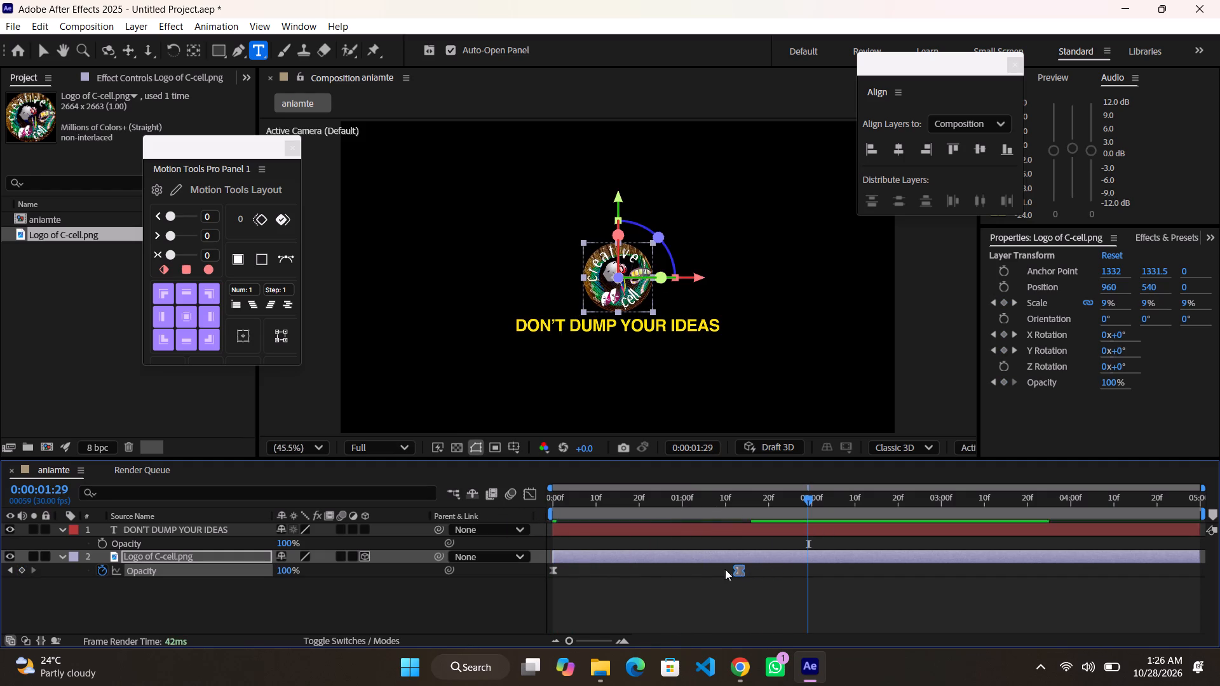
drag(725, 569, 686, 570)
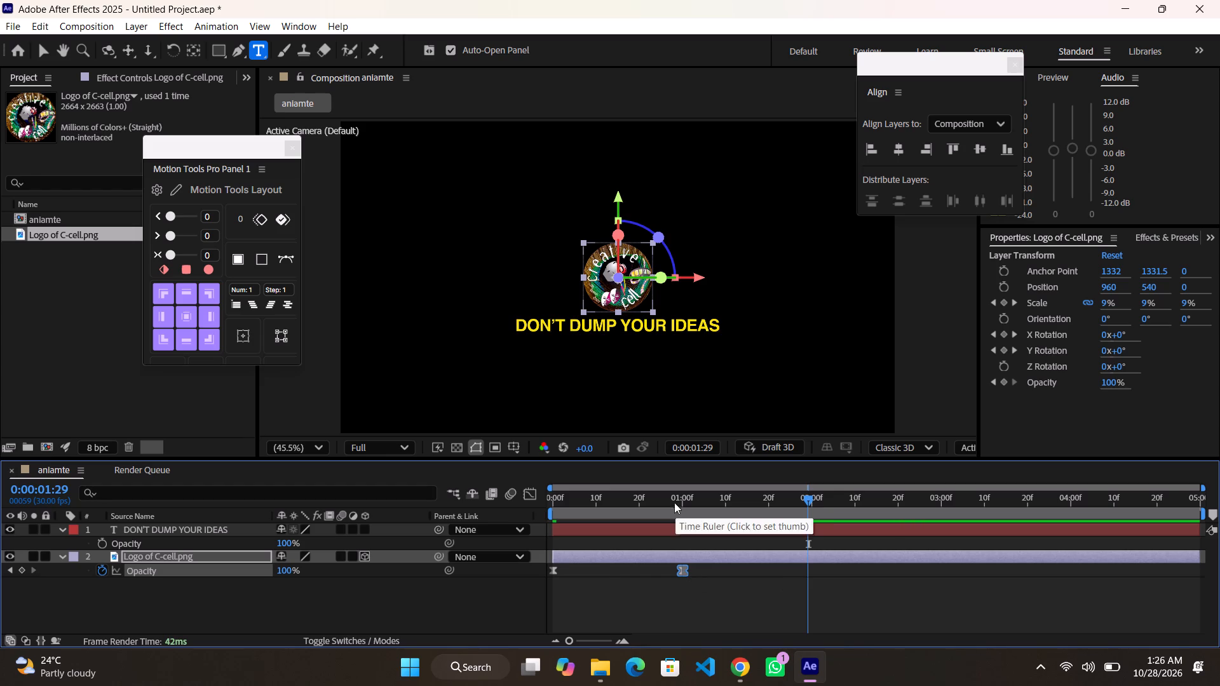
drag(674, 499, 420, 488)
key(space)
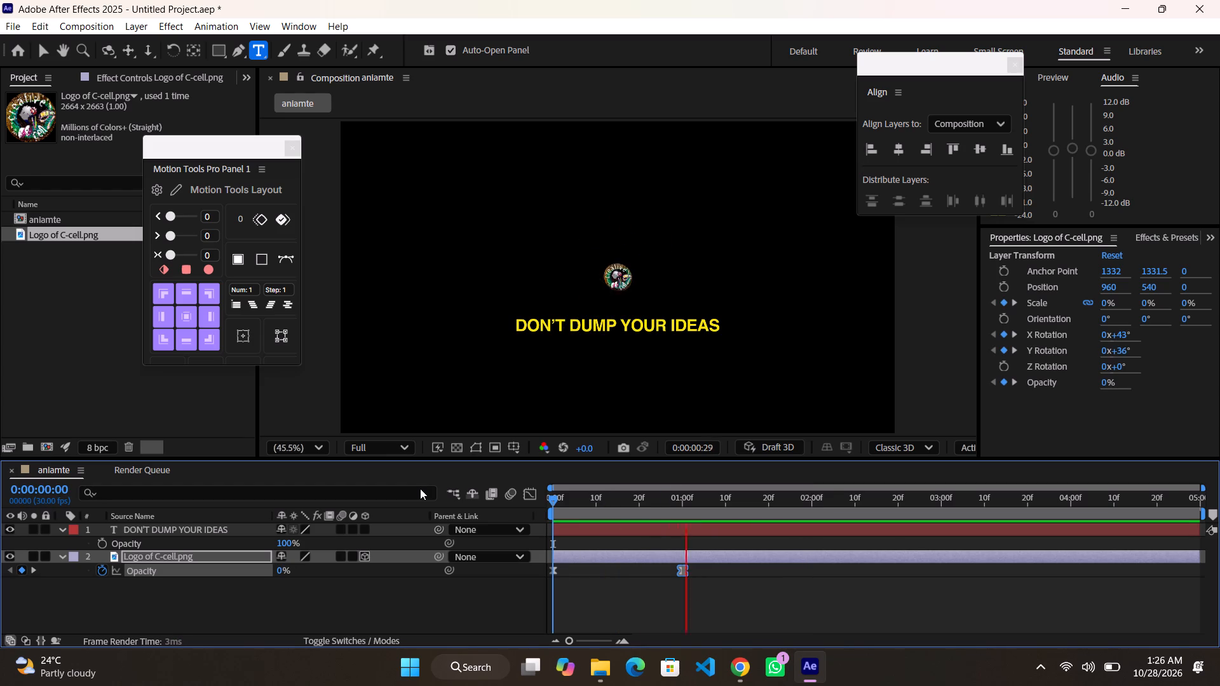
key(space)
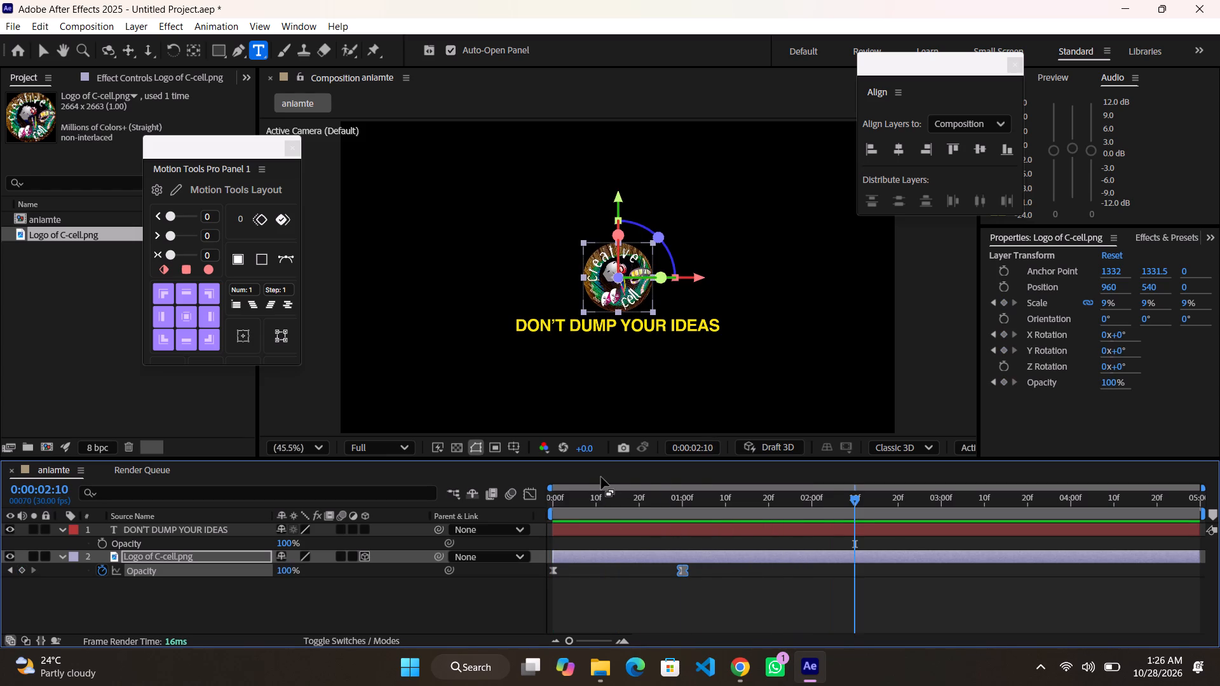
At 0:00:00:00, add a text animator with Opacity and Position properties to the "DON'T DUMP YOUR IDEAS" layer.
click(687, 528)
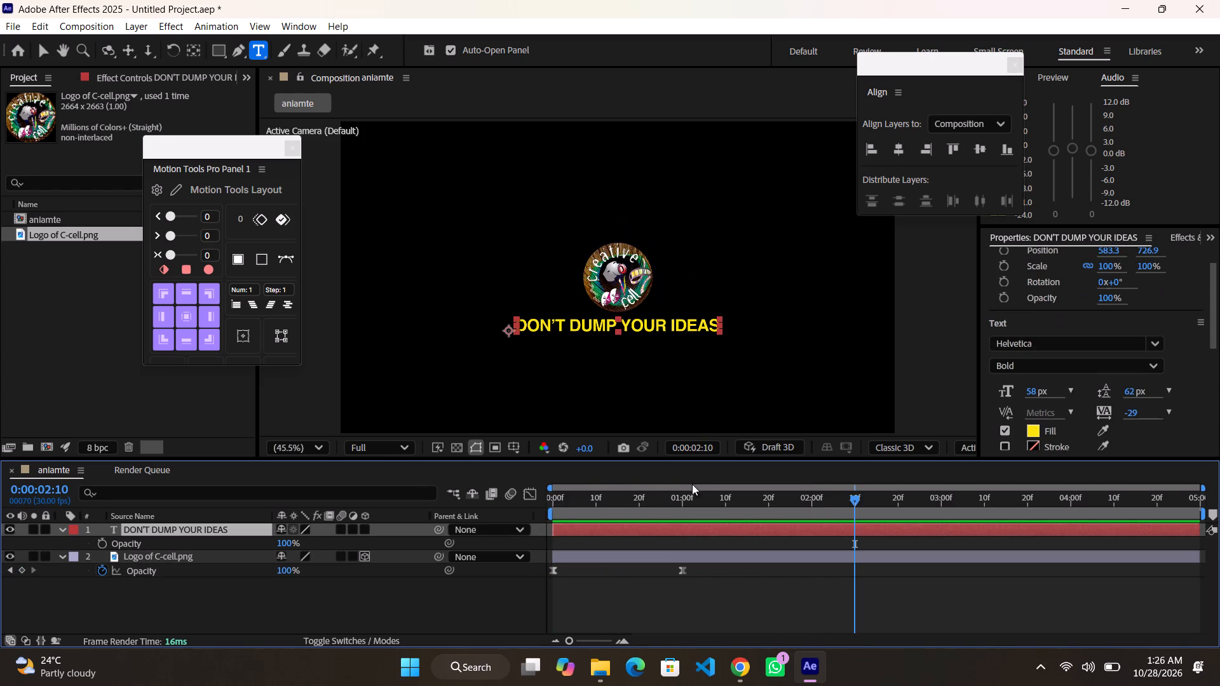
drag(651, 497, 539, 492)
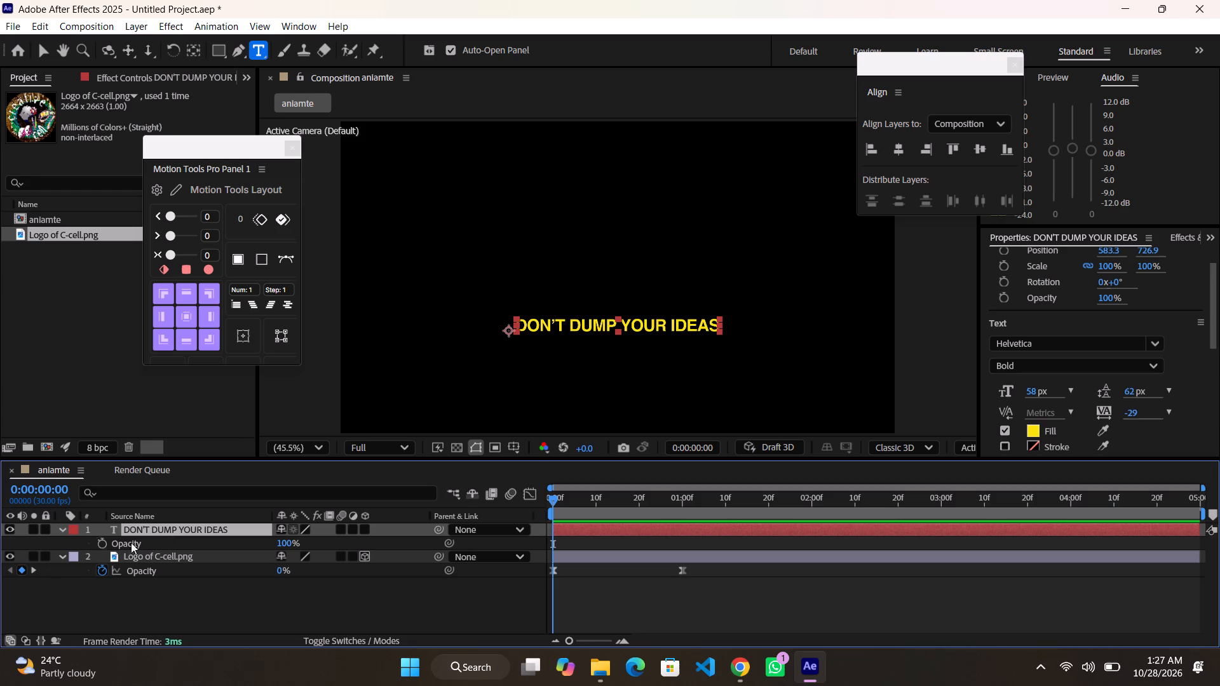
click(60, 558)
click(60, 523)
double_click(60, 528)
click(419, 541)
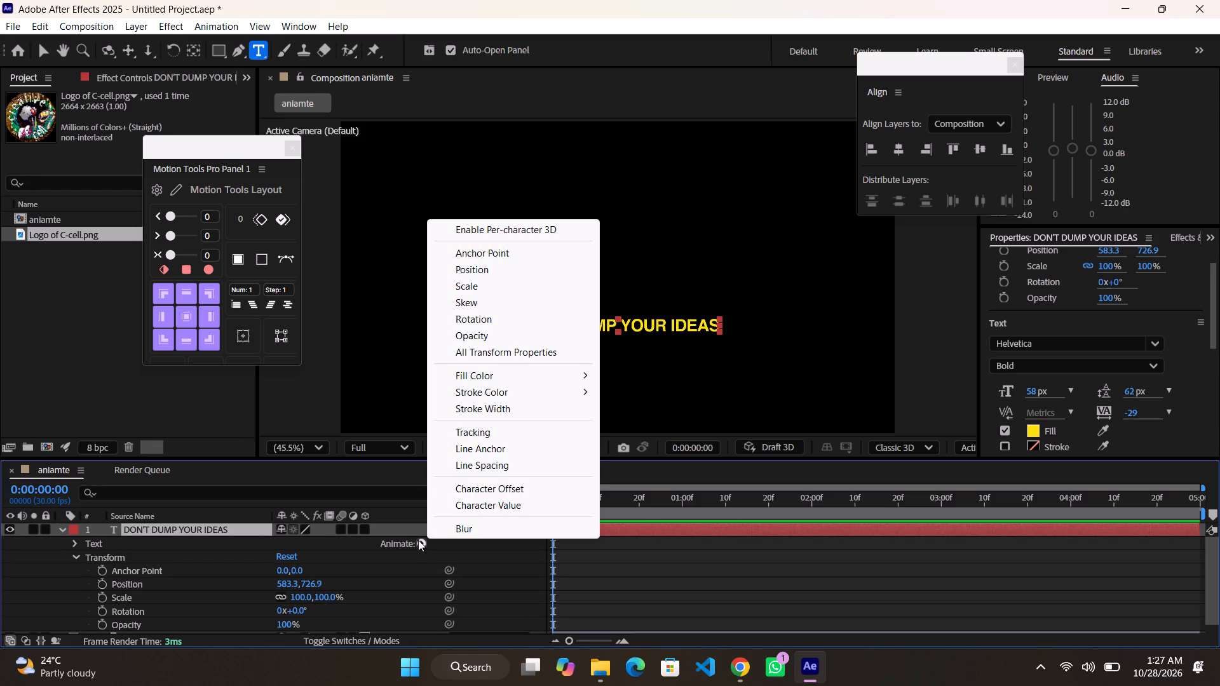
click(494, 336)
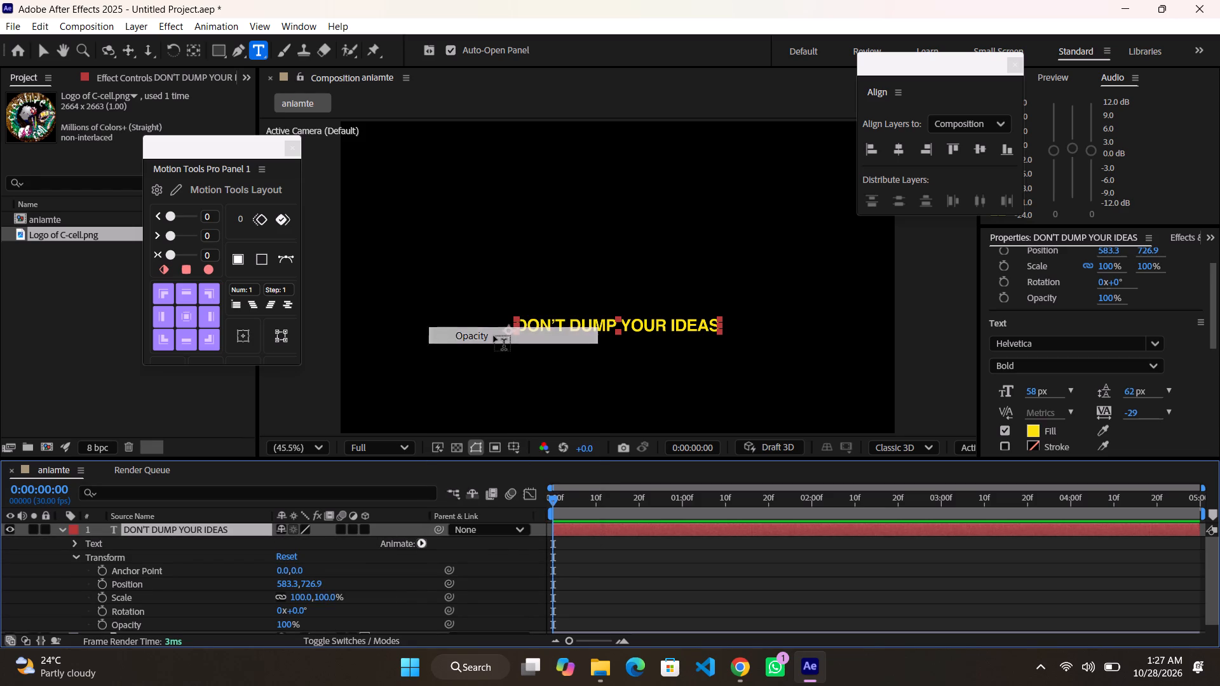
click(421, 599)
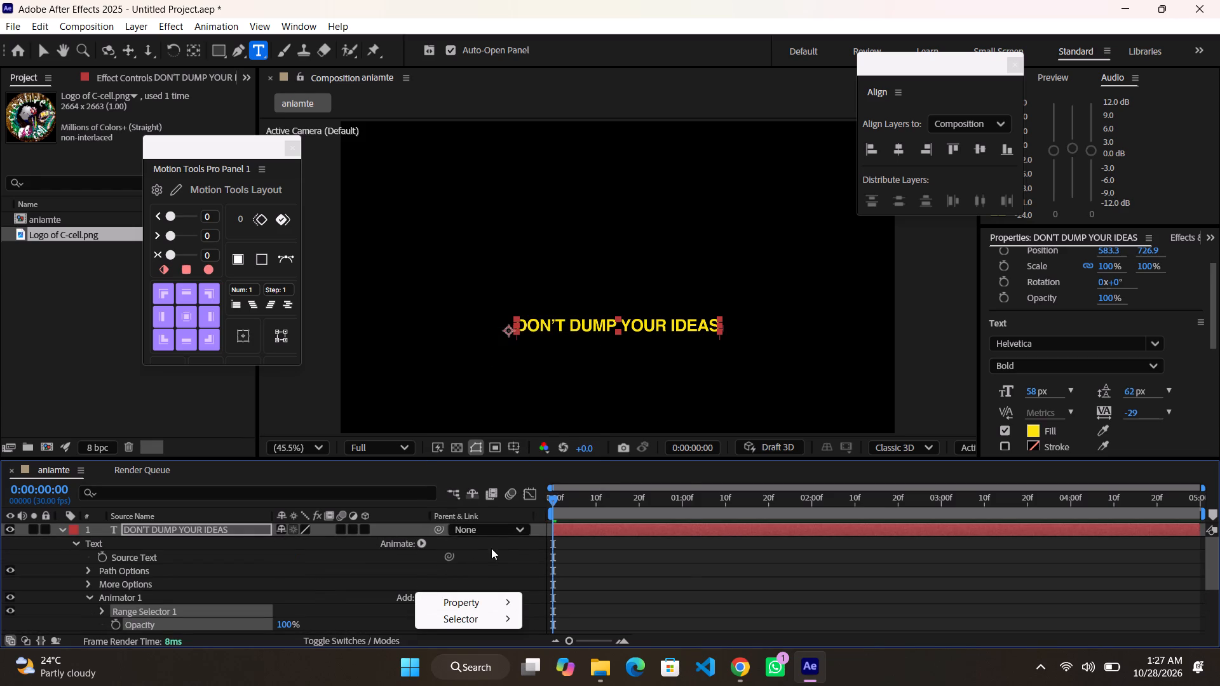
click(491, 601)
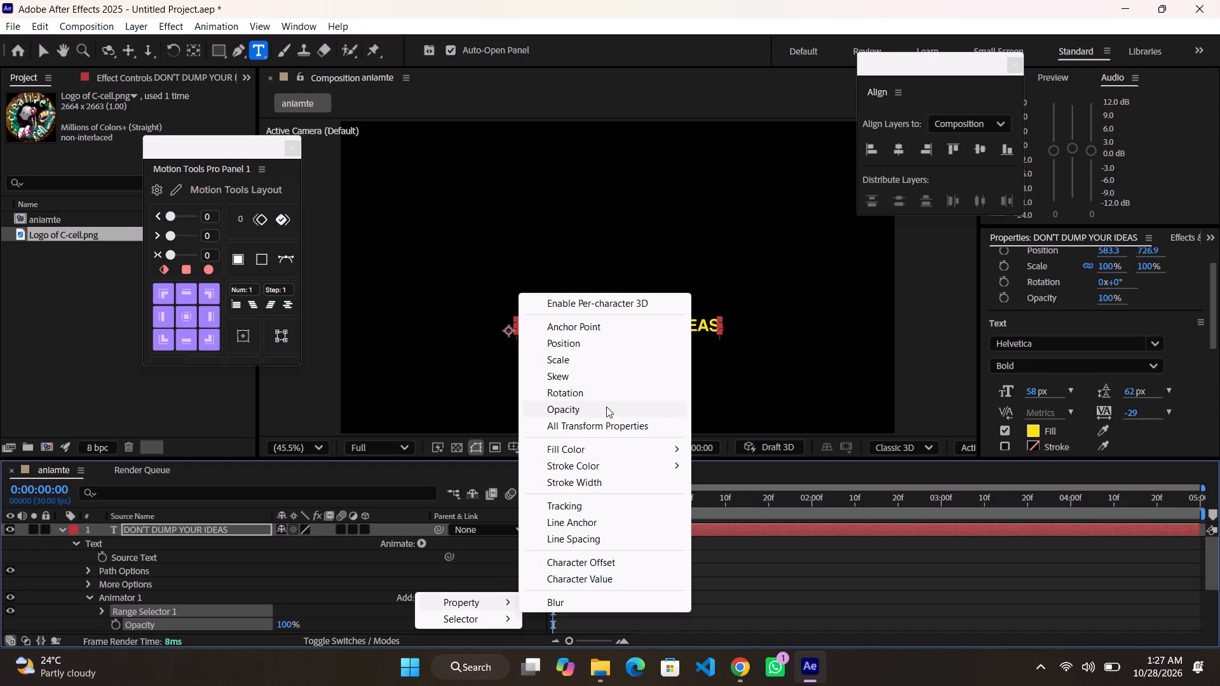
click(597, 340)
Set the text animator's Position to 0, 43 and its Opacity to 0%.
scroll(357, 587, down, 1)
scroll(357, 587, up, 1)
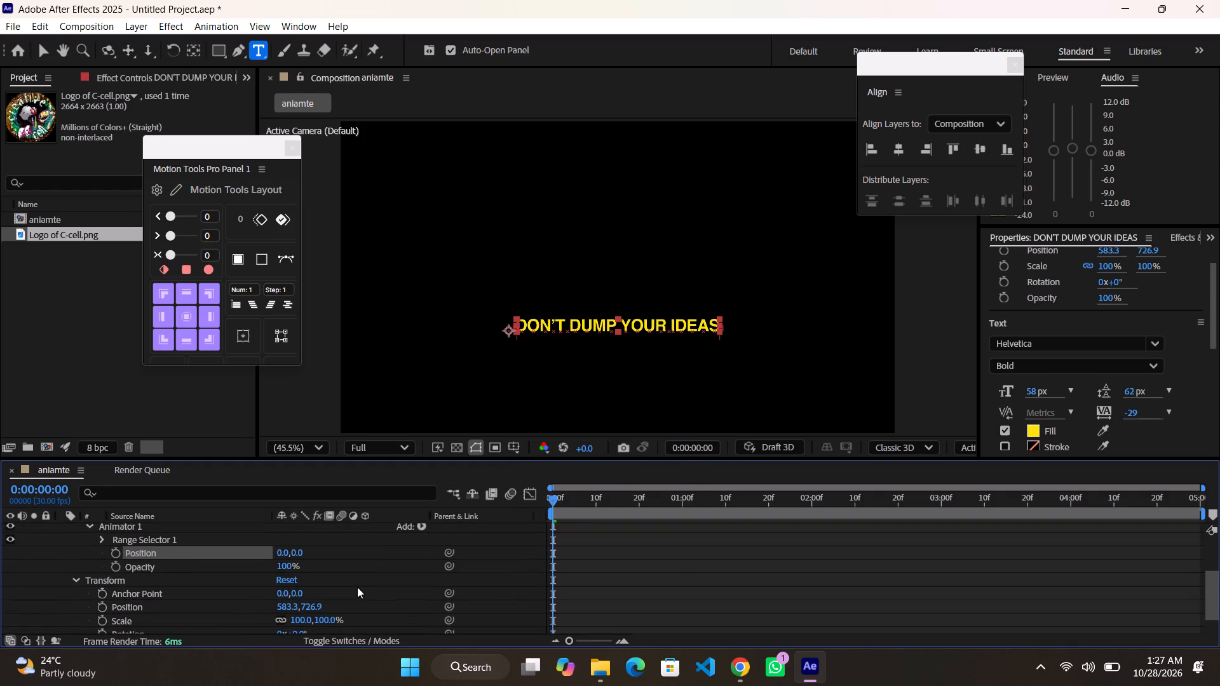
scroll(357, 587, up, 1)
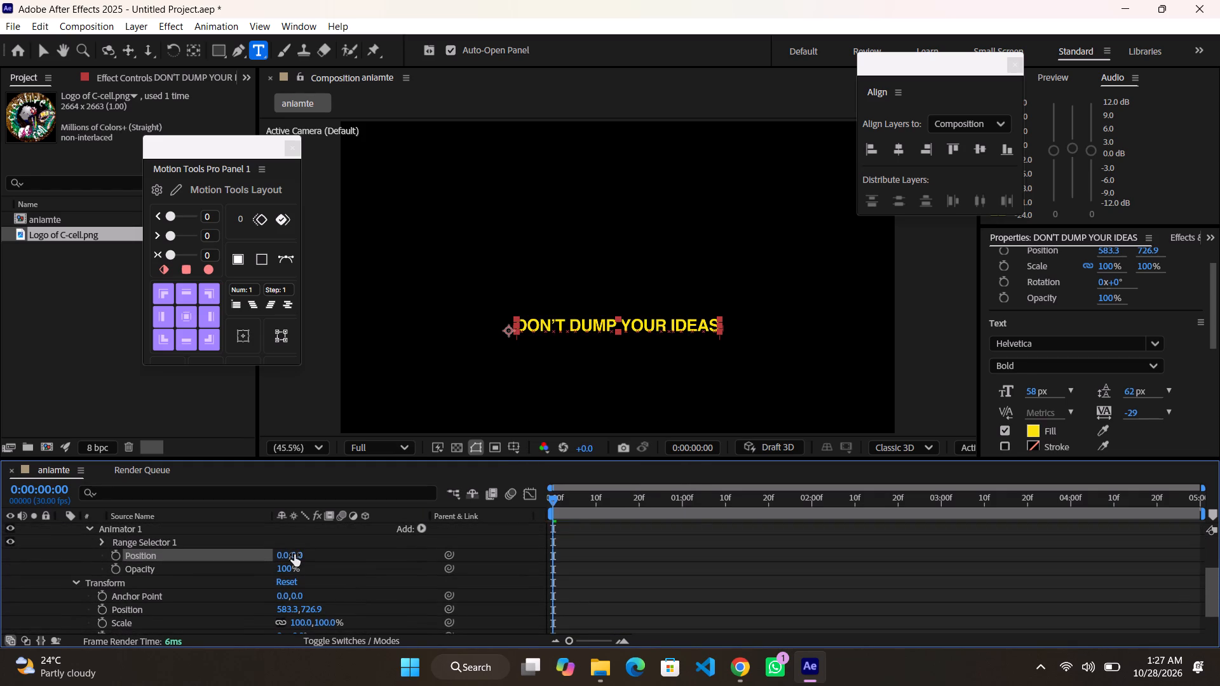
drag(294, 555, 326, 555)
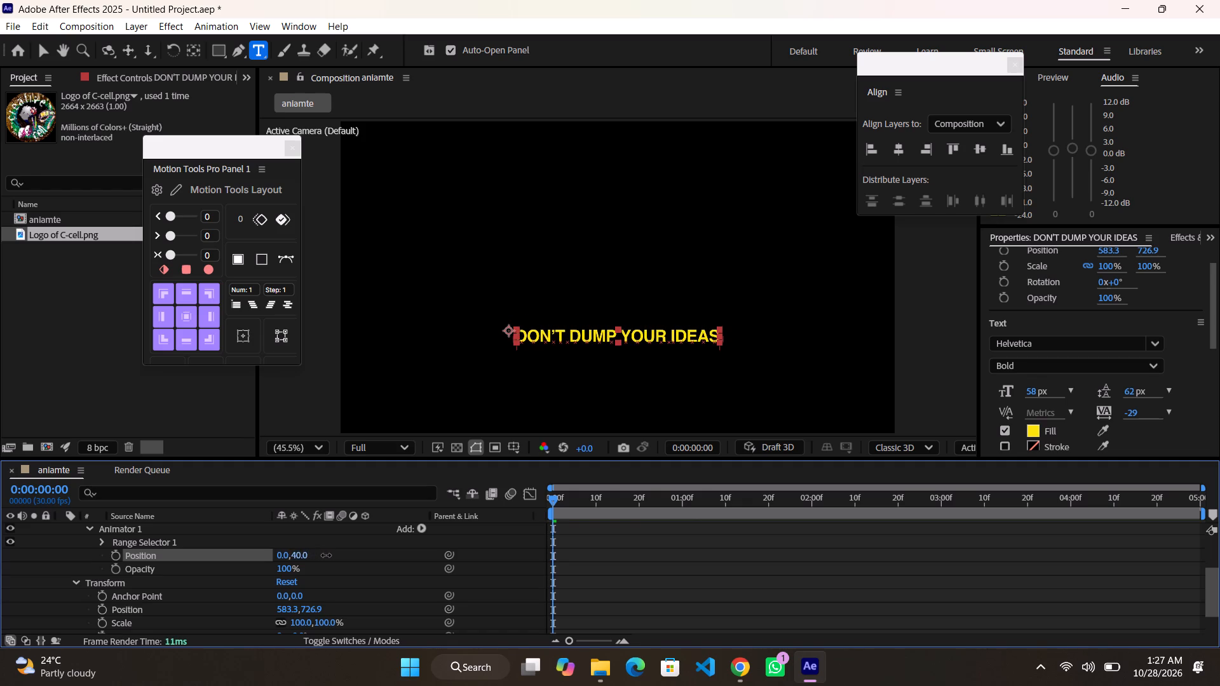
drag(326, 555, 327, 555)
drag(285, 570, 84, 576)
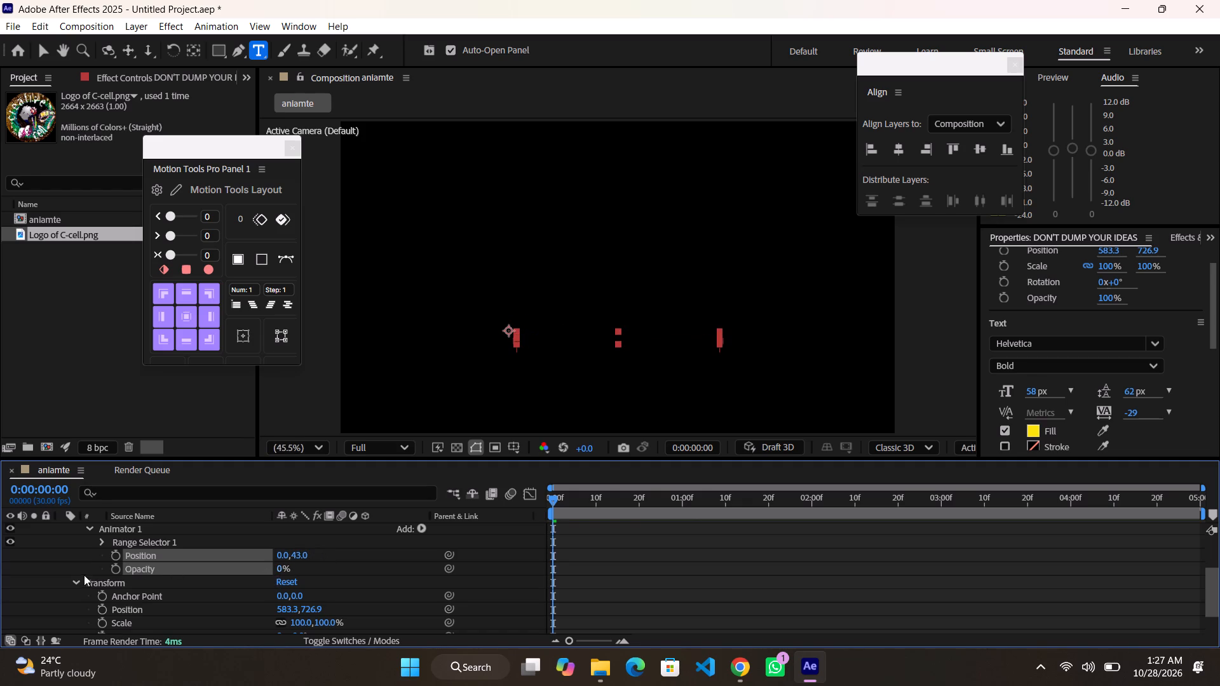
Keyframe the text animator's Range Selector Start at 0% at 0:00:00:00 and at 100% at 0:00:02:00.
scroll(190, 560, up, 1)
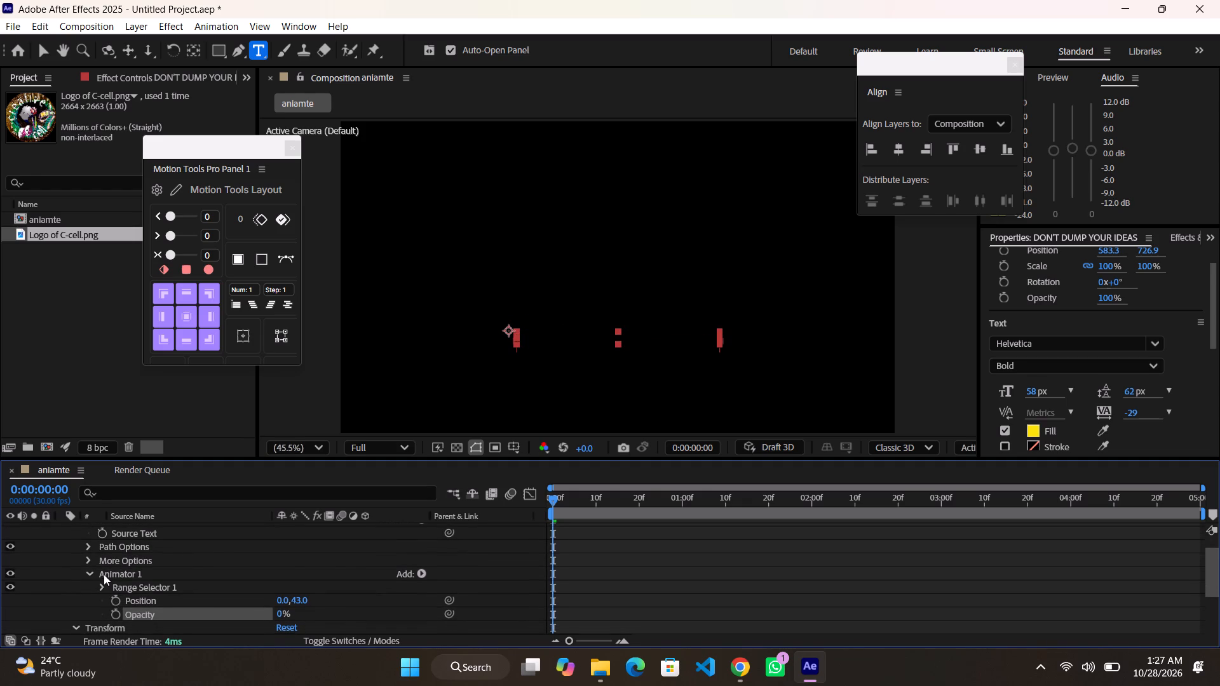
click(100, 587)
scroll(100, 584, down, 1)
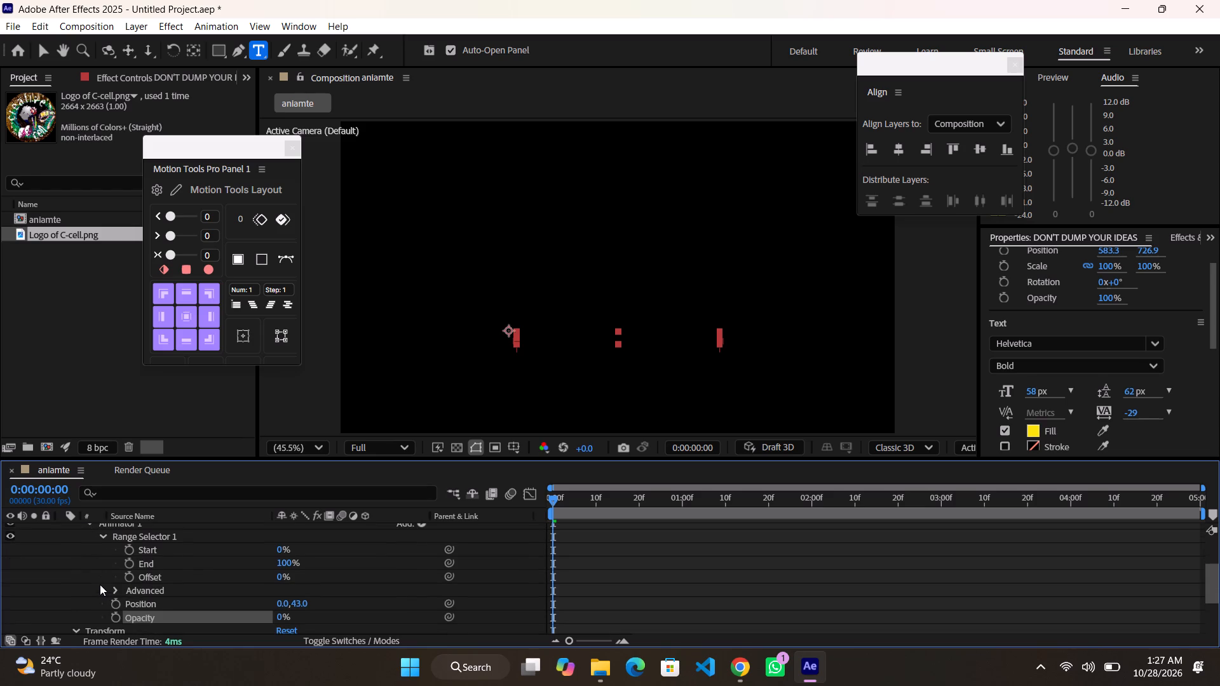
click(125, 549)
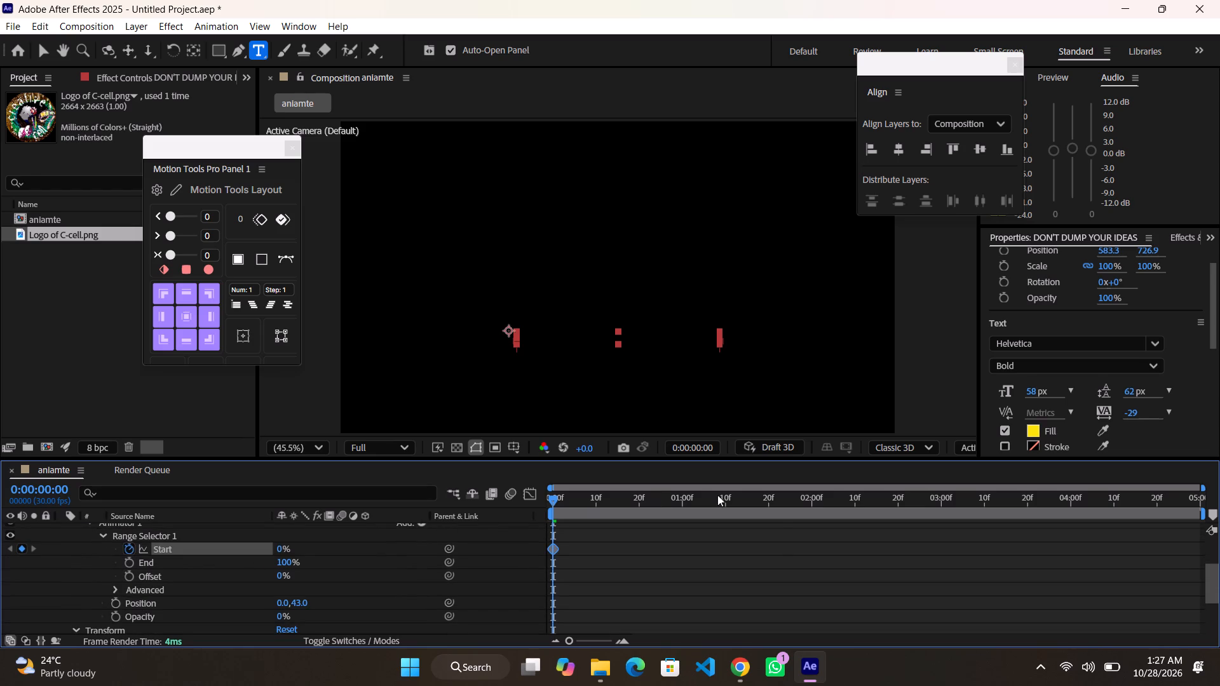
drag(735, 492, 812, 501)
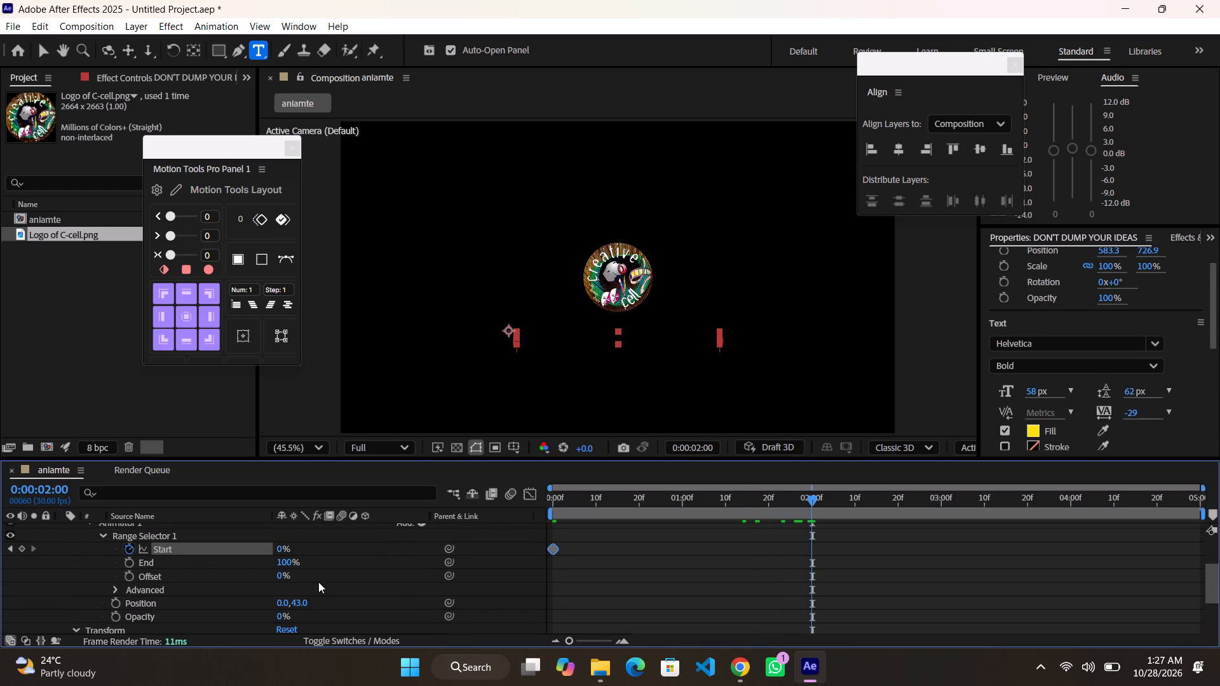
drag(278, 549, 494, 548)
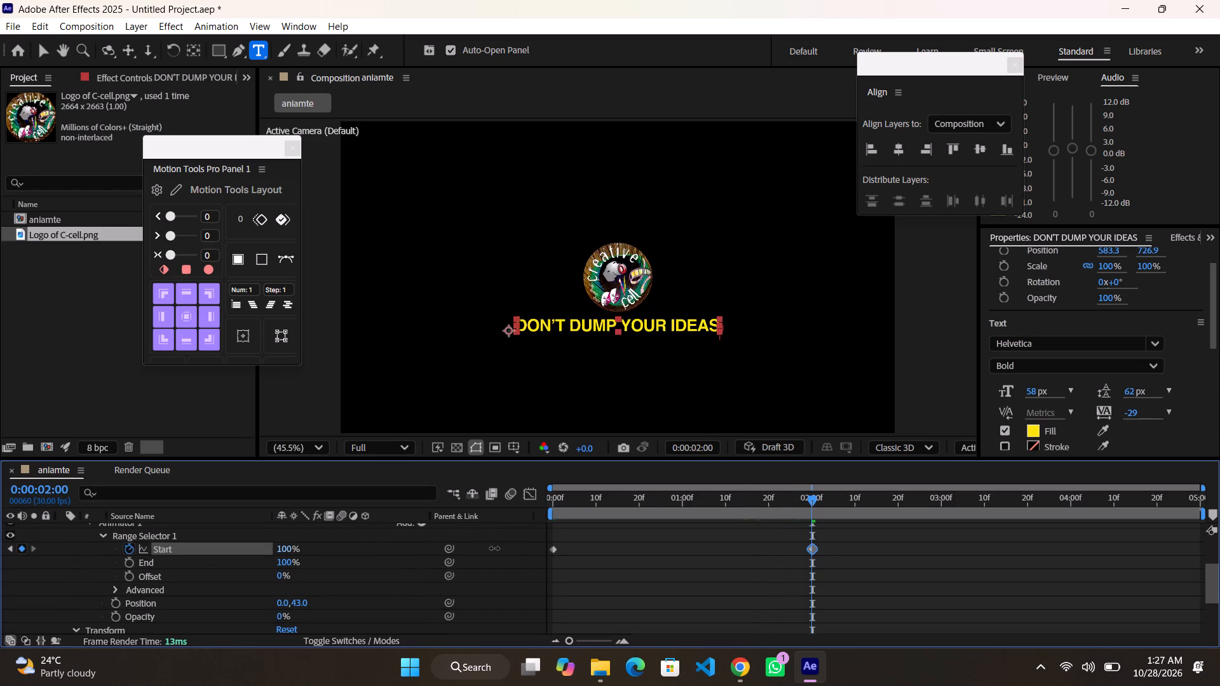
drag(494, 548, 517, 546)
Apply Easy Ease to both of the Range Selector's Start keyframes.
drag(830, 546, 507, 562)
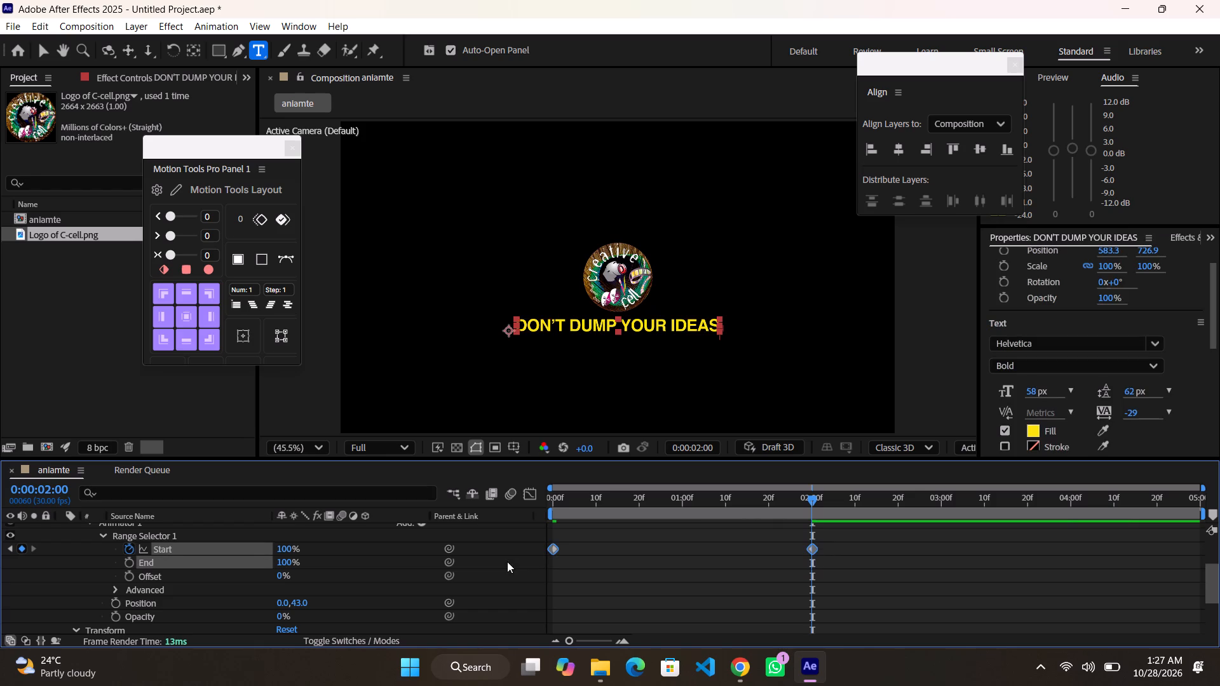
key(F9)
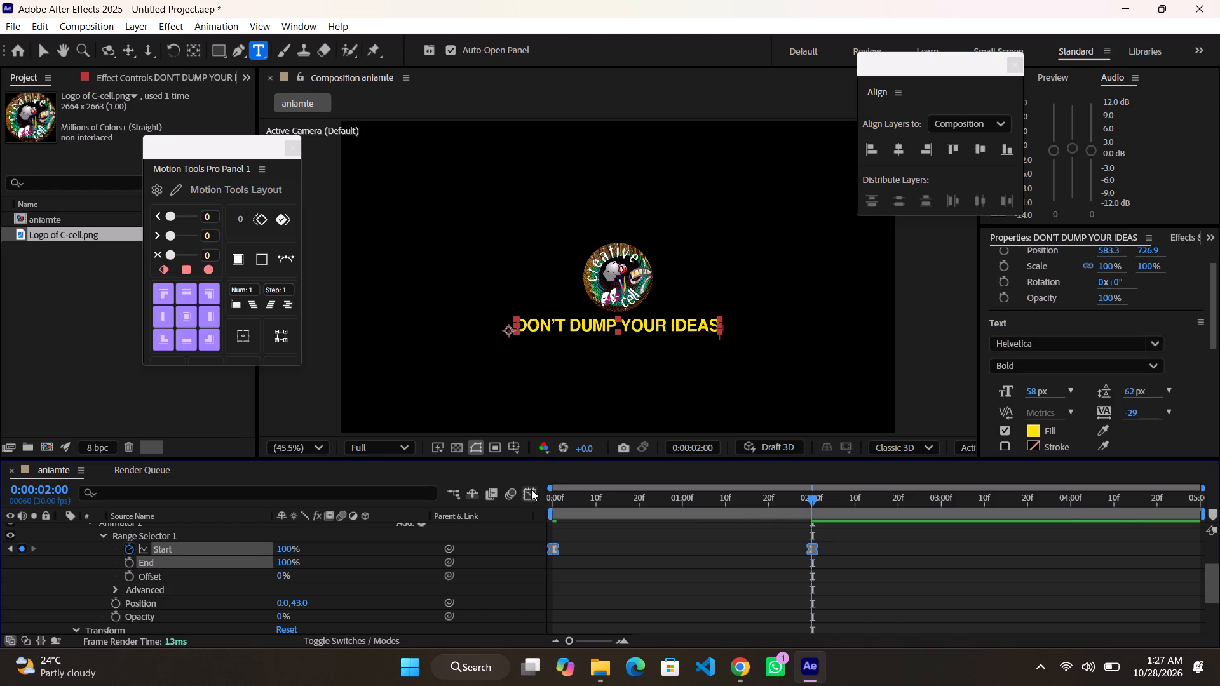
Reshape the Start speed curve in the graph editor, extending the first keyframe's handle to about 0:00:00:20 and the last keyframe's to about 0:00:01:10.
click(531, 489)
drag(831, 557, 776, 619)
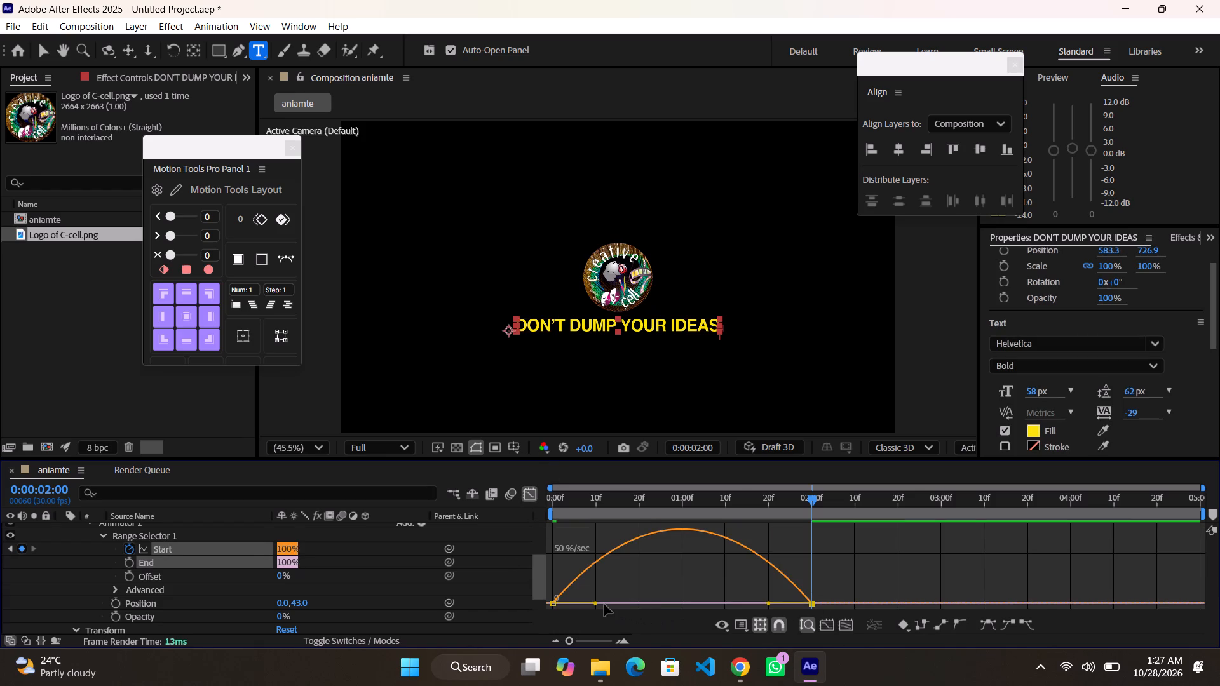
drag(598, 602, 637, 599)
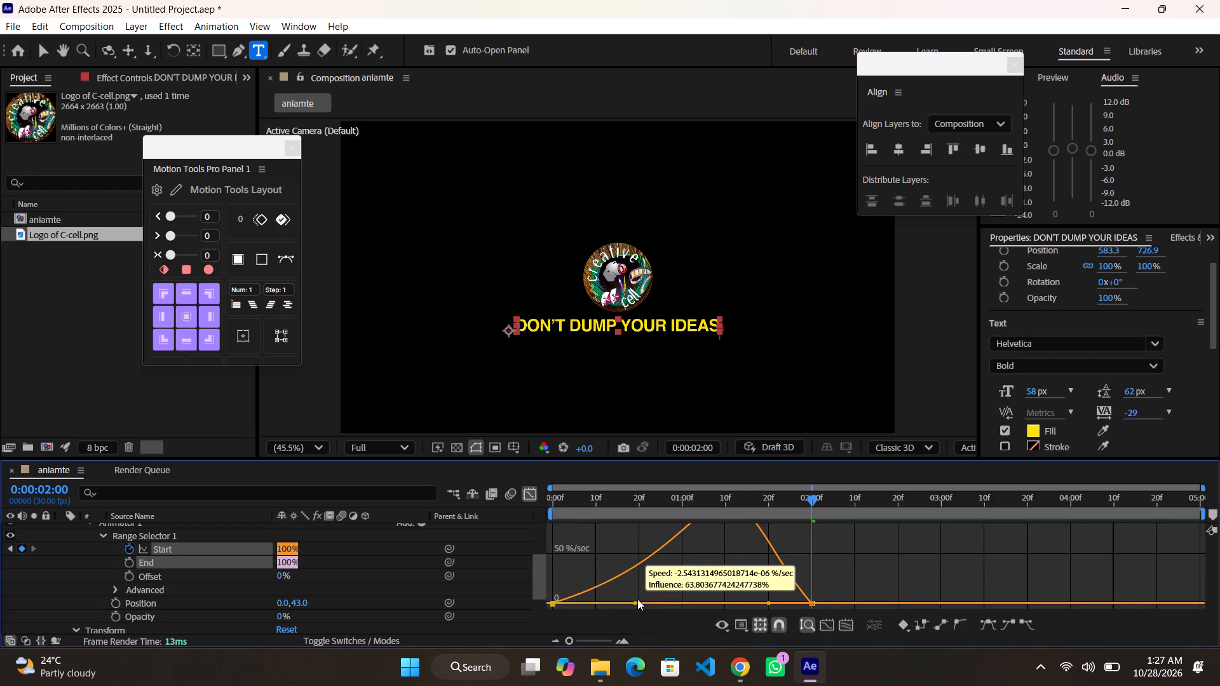
drag(637, 599, 642, 599)
drag(769, 603, 769, 603)
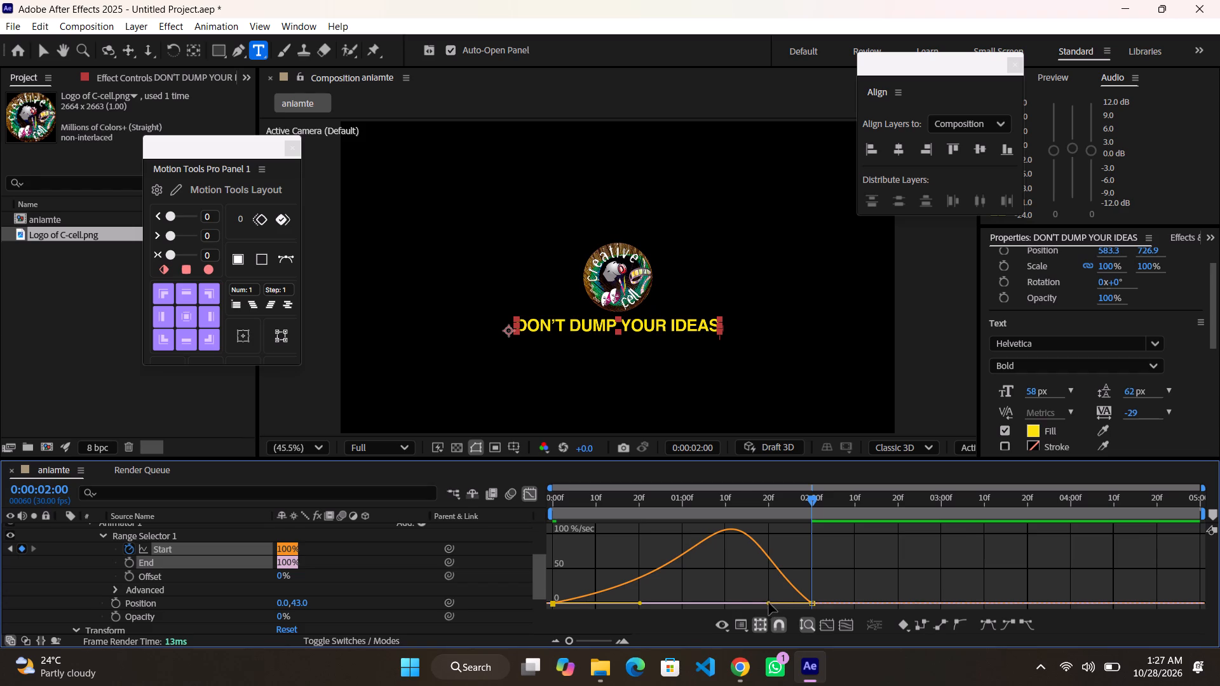
drag(769, 603, 724, 602)
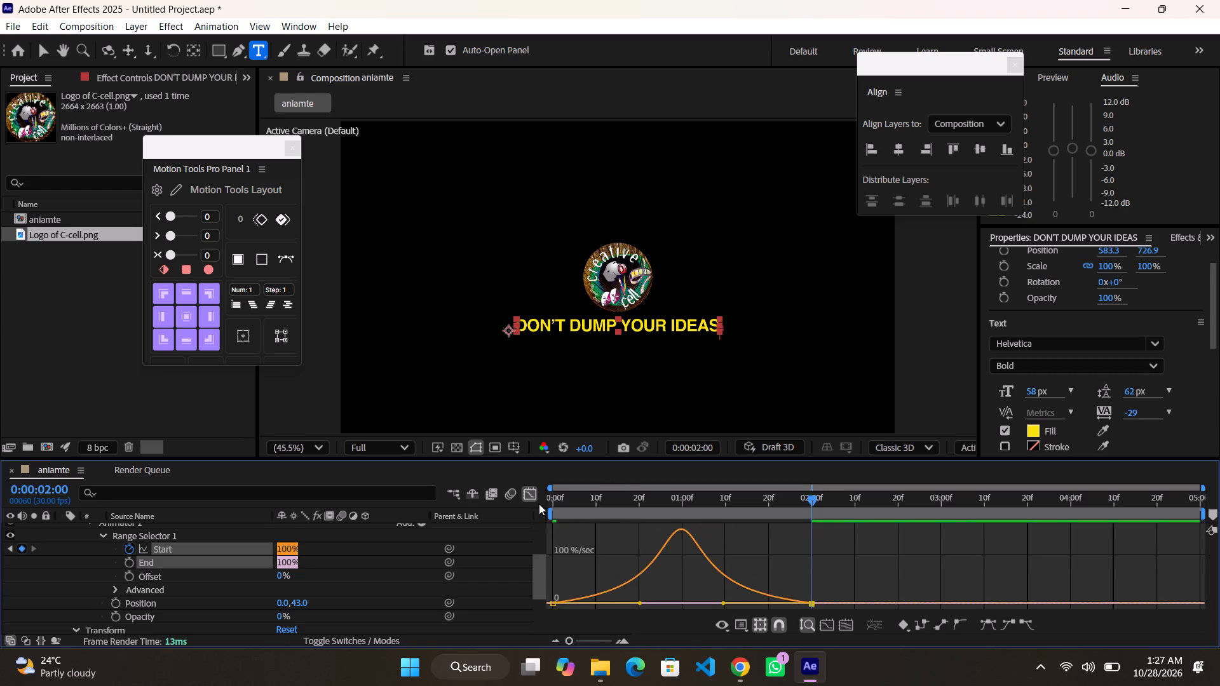
Close the graph editor and return to the keyframe view of the text animator's Range Selector.
click(528, 497)
click(528, 494)
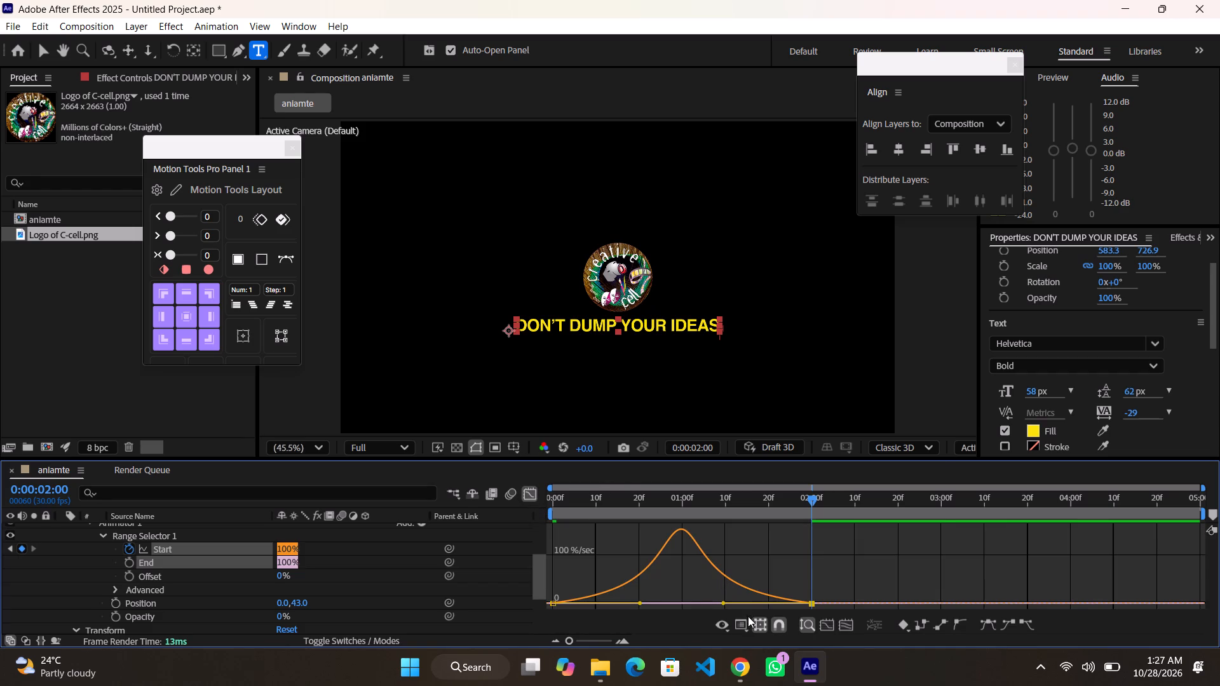
click(747, 622)
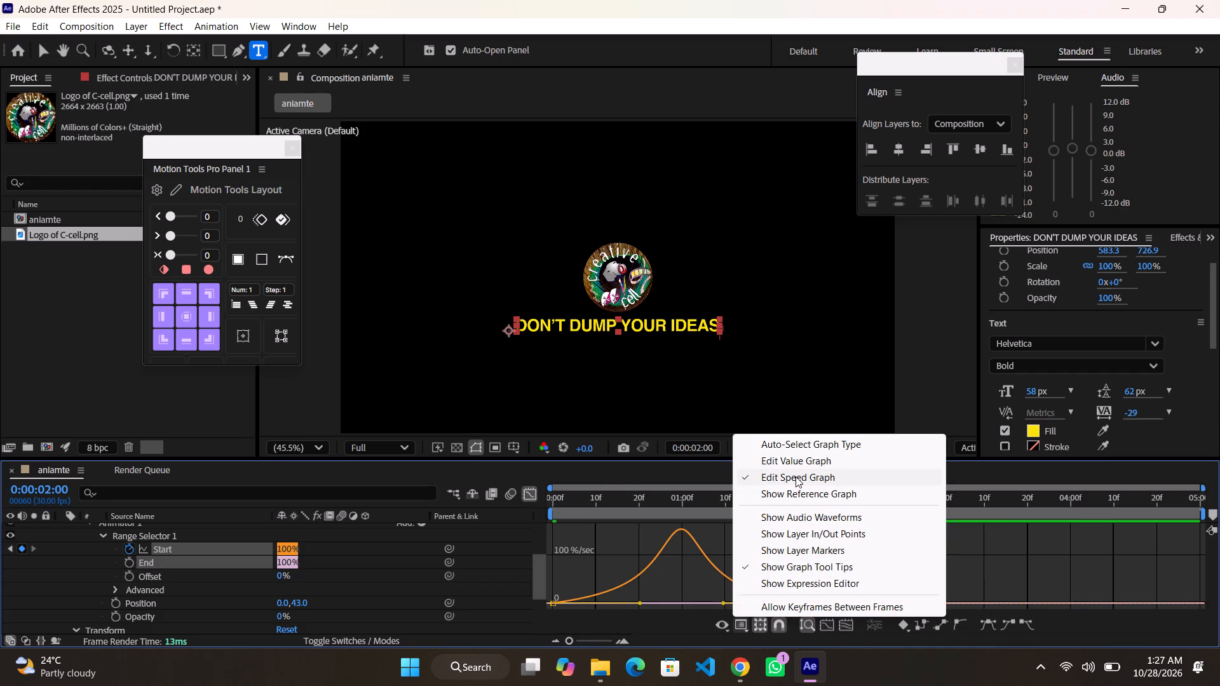
click(741, 626)
click(534, 502)
click(530, 493)
click(860, 553)
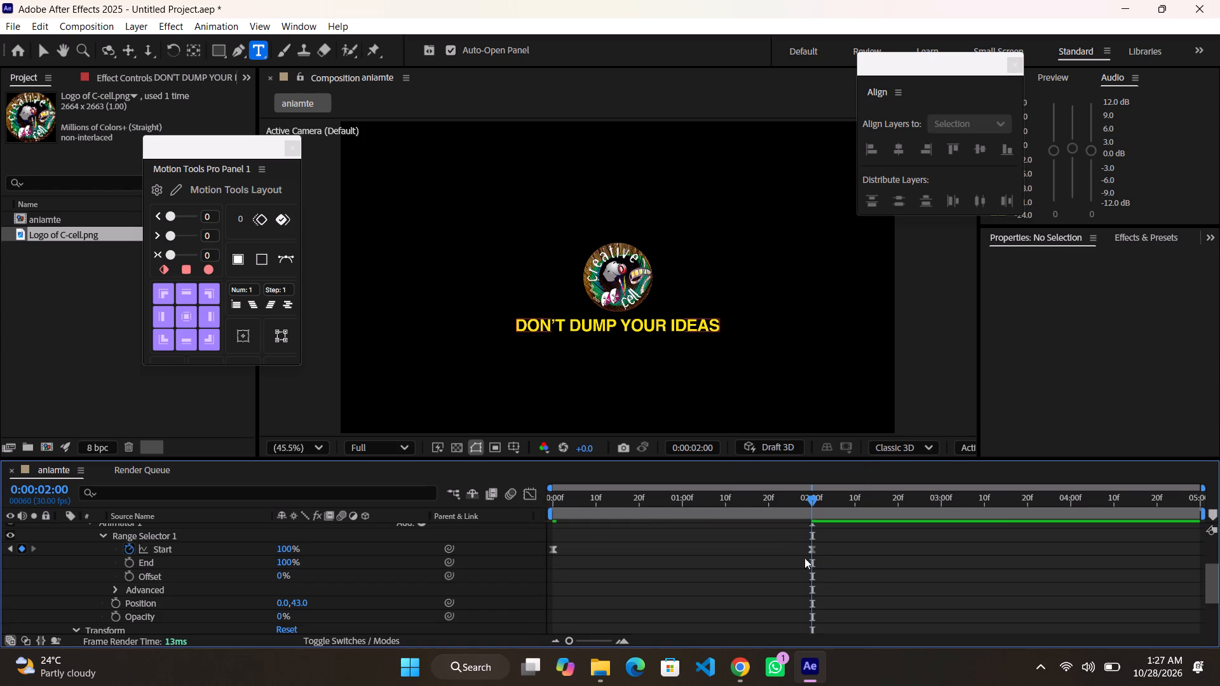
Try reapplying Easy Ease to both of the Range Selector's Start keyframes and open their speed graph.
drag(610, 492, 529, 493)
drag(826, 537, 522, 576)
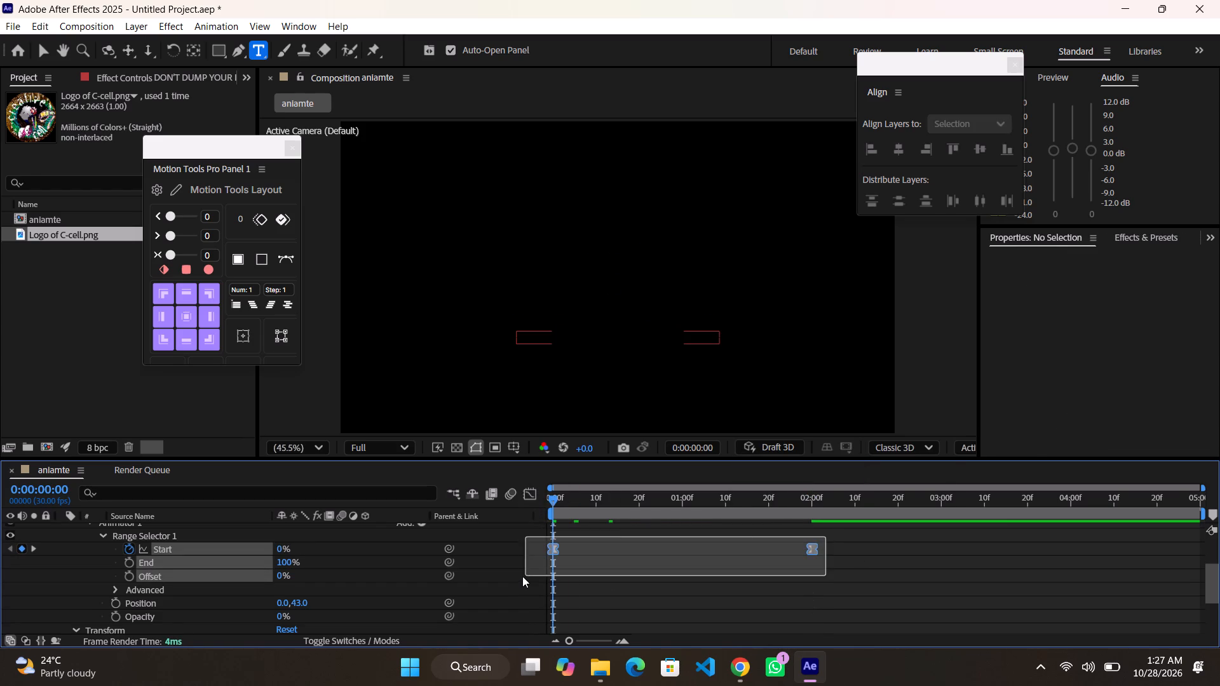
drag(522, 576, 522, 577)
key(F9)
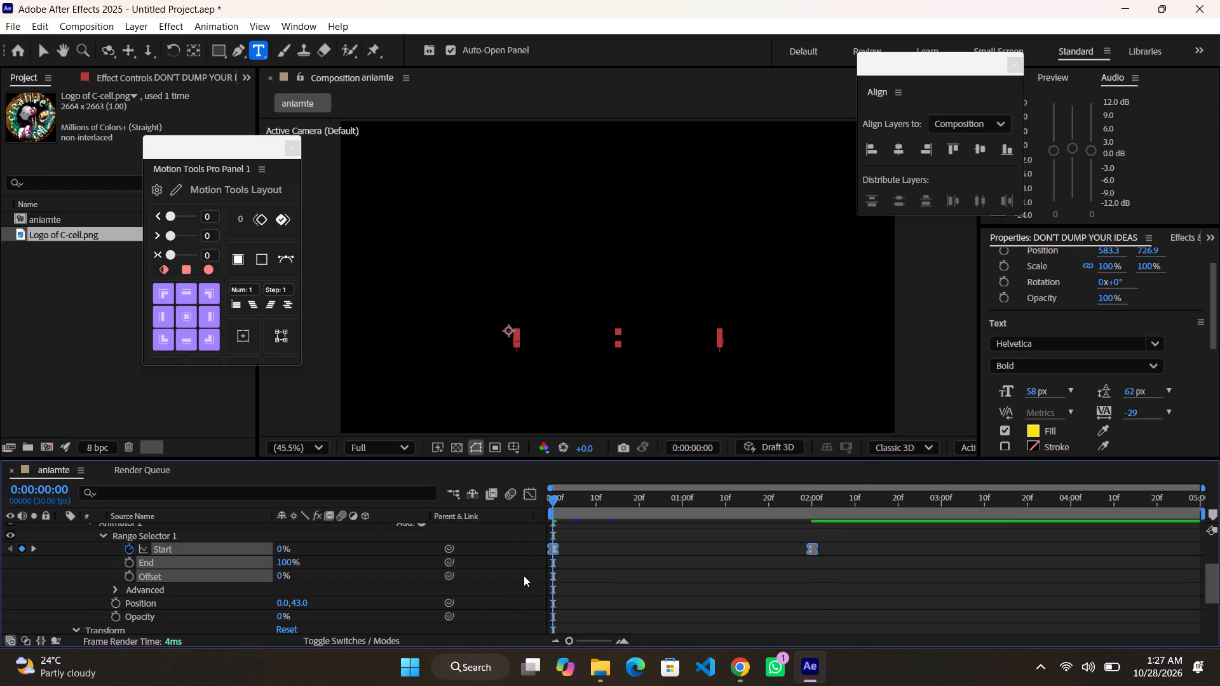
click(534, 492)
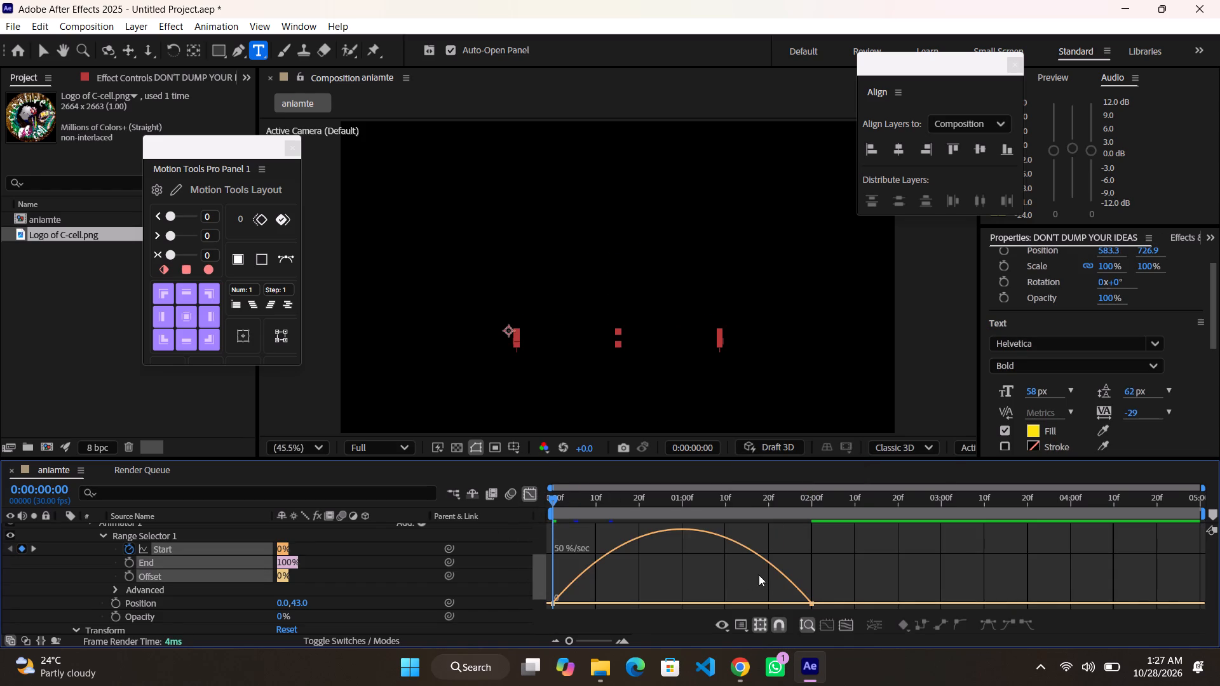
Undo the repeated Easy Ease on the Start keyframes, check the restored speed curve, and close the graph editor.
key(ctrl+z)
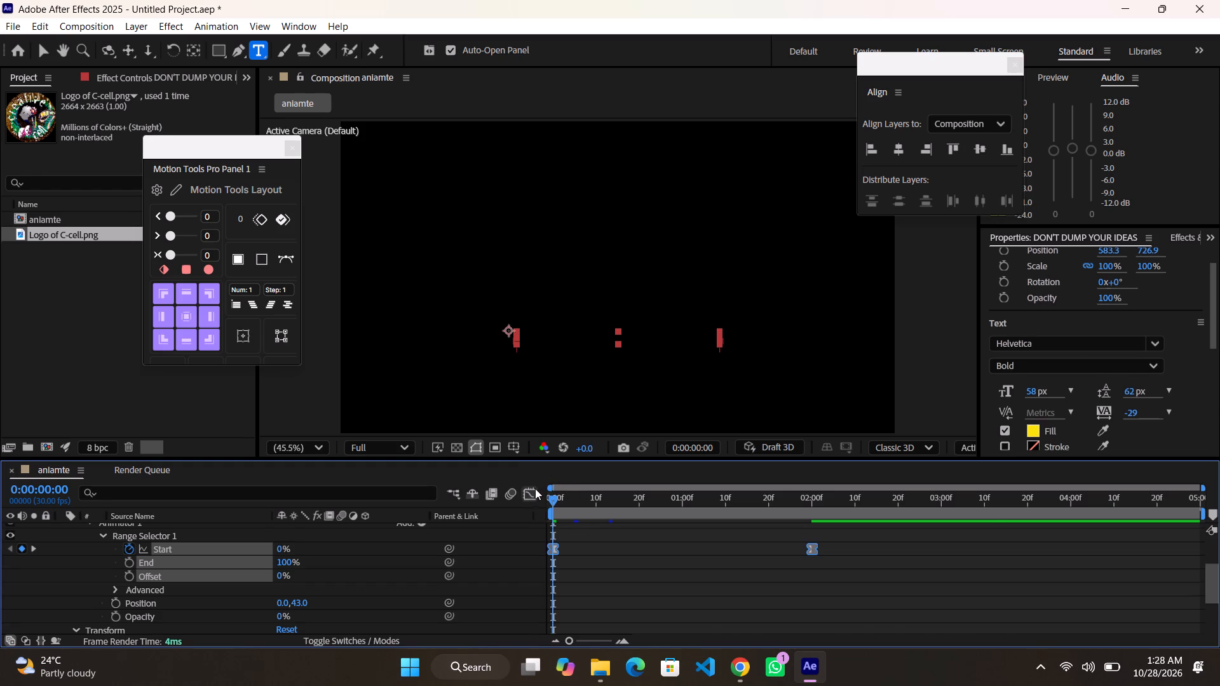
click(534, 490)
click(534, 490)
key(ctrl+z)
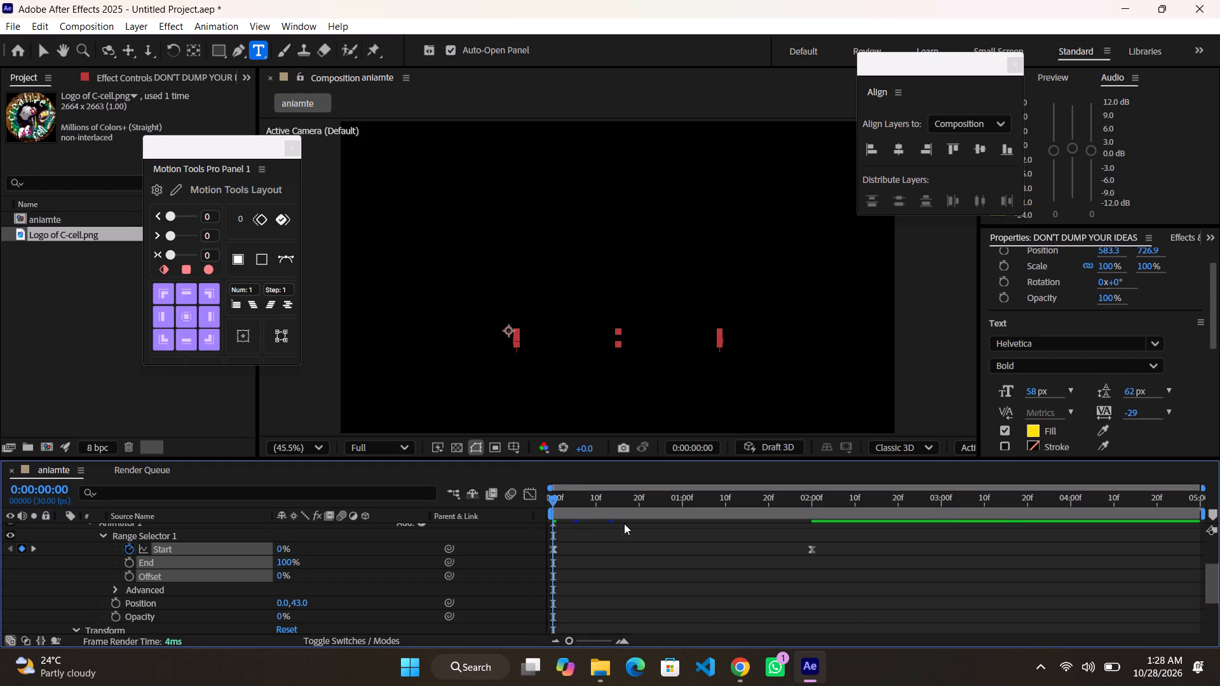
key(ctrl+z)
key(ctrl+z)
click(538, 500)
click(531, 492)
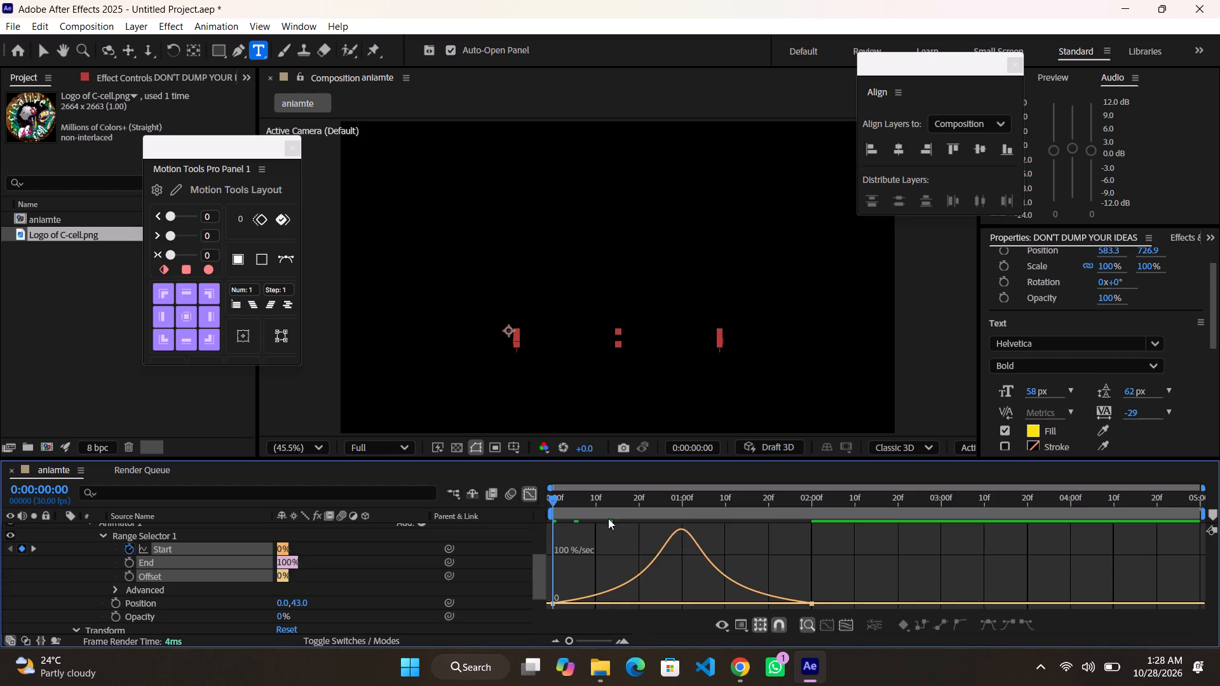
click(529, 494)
Preview the logo and text animation from 0:00:00:00, and scrub through the character-by-character reveal.
drag(632, 503, 536, 499)
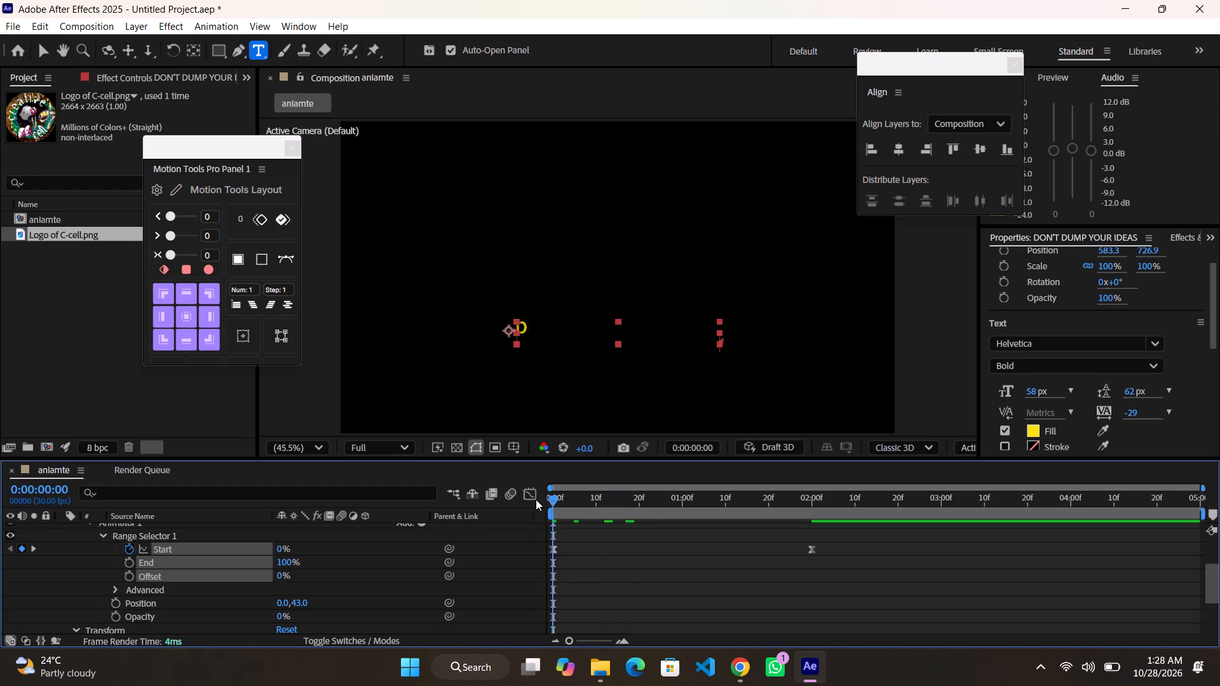
drag(536, 499, 536, 499)
key(space)
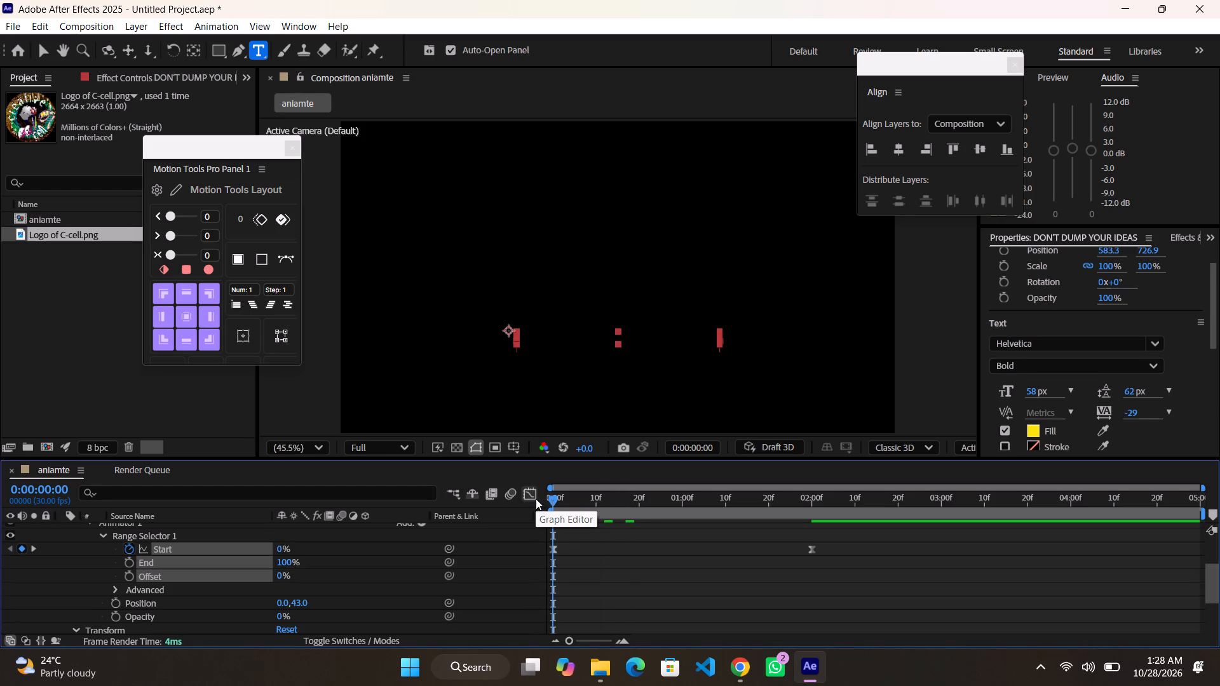
key(space)
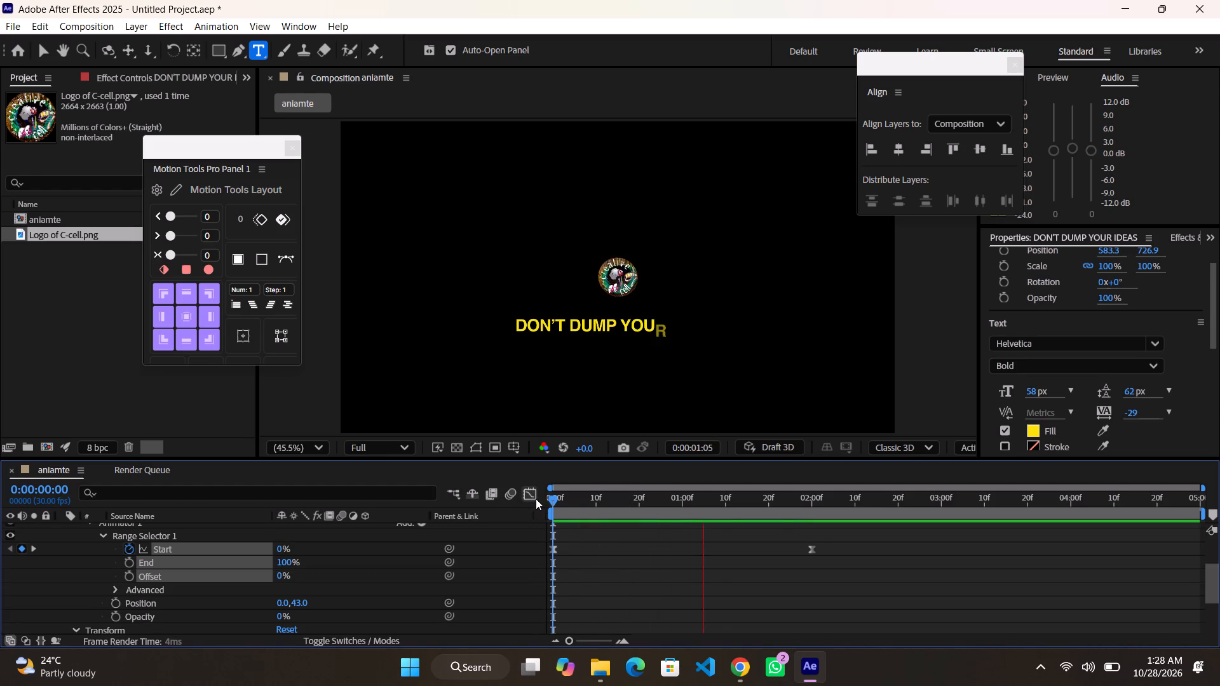
drag(597, 490, 670, 500)
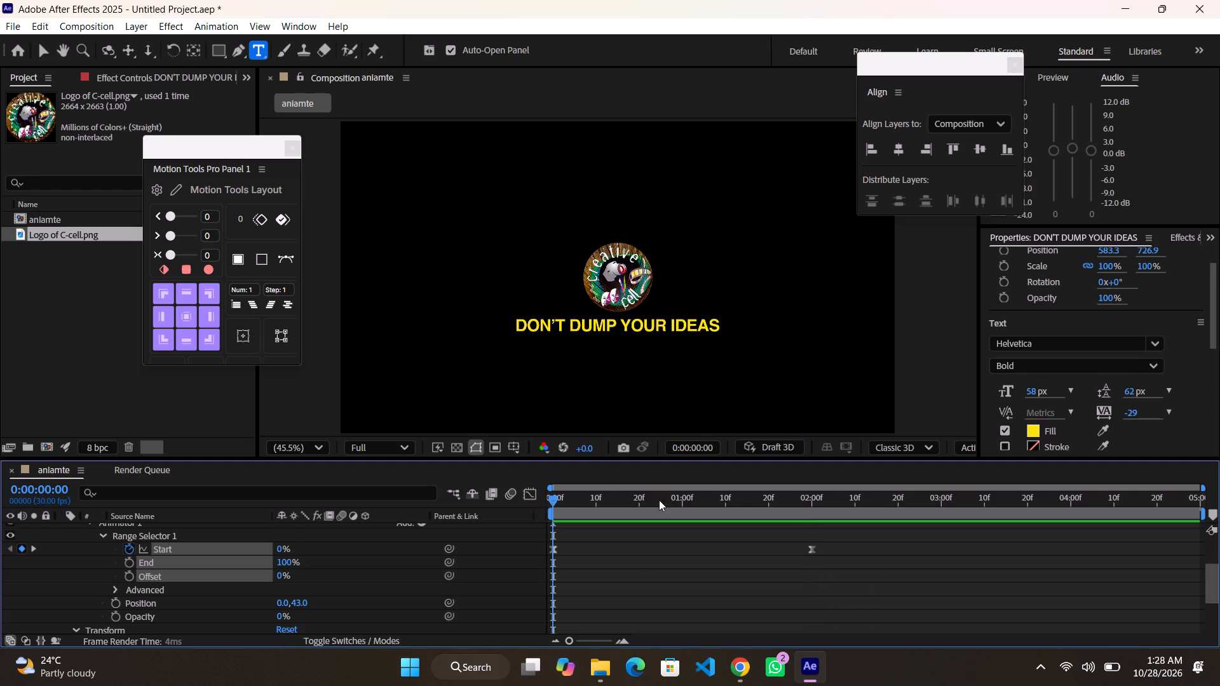
drag(640, 501, 695, 497)
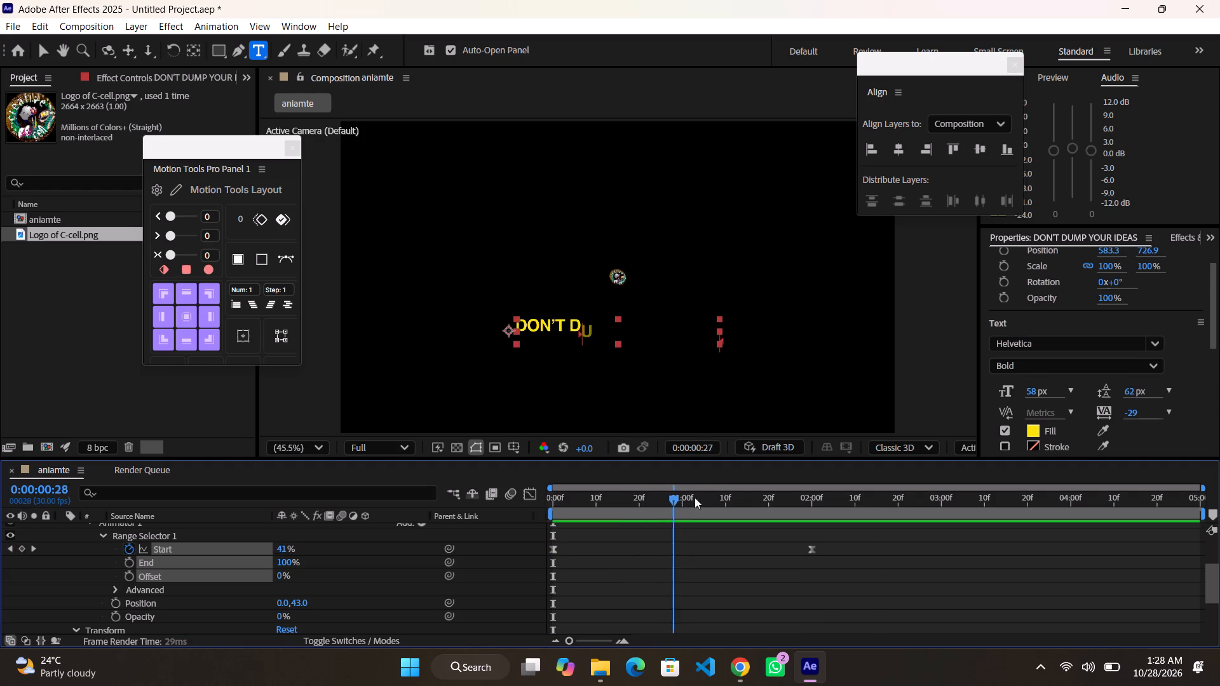
drag(695, 497, 686, 516)
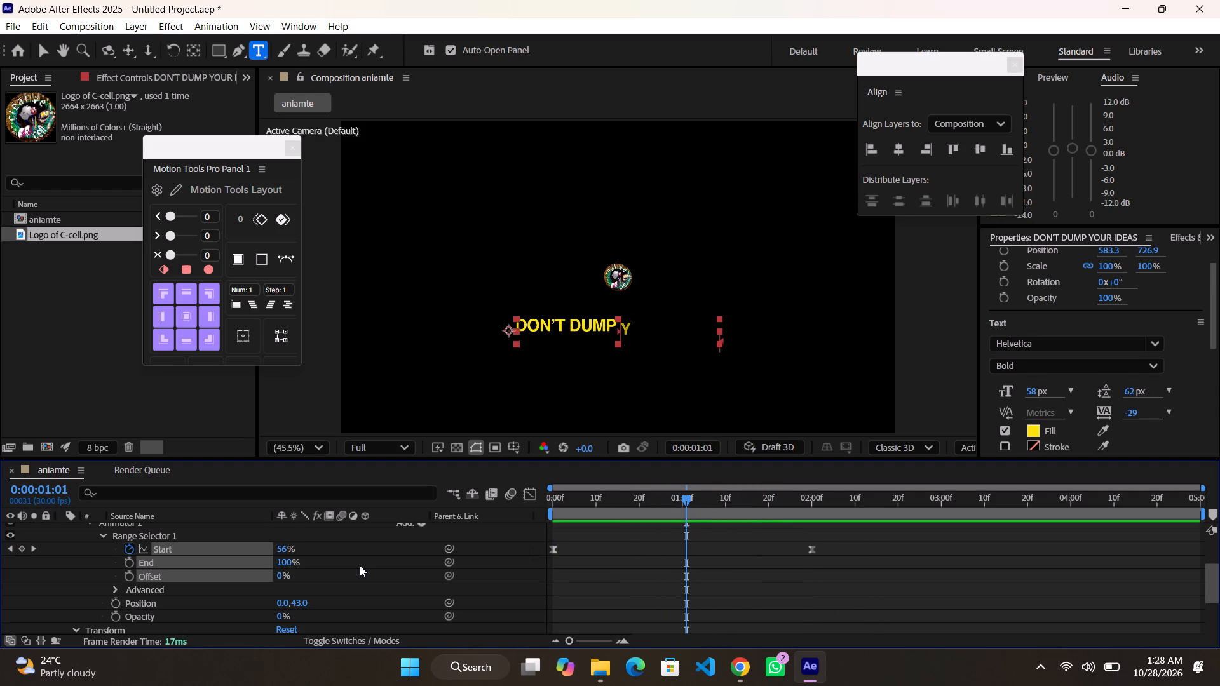
Set the Range Selector's advanced Based On option to Words for the DON'T DUMP YOUR IDEAS text animator.
scroll(396, 577, down, 2)
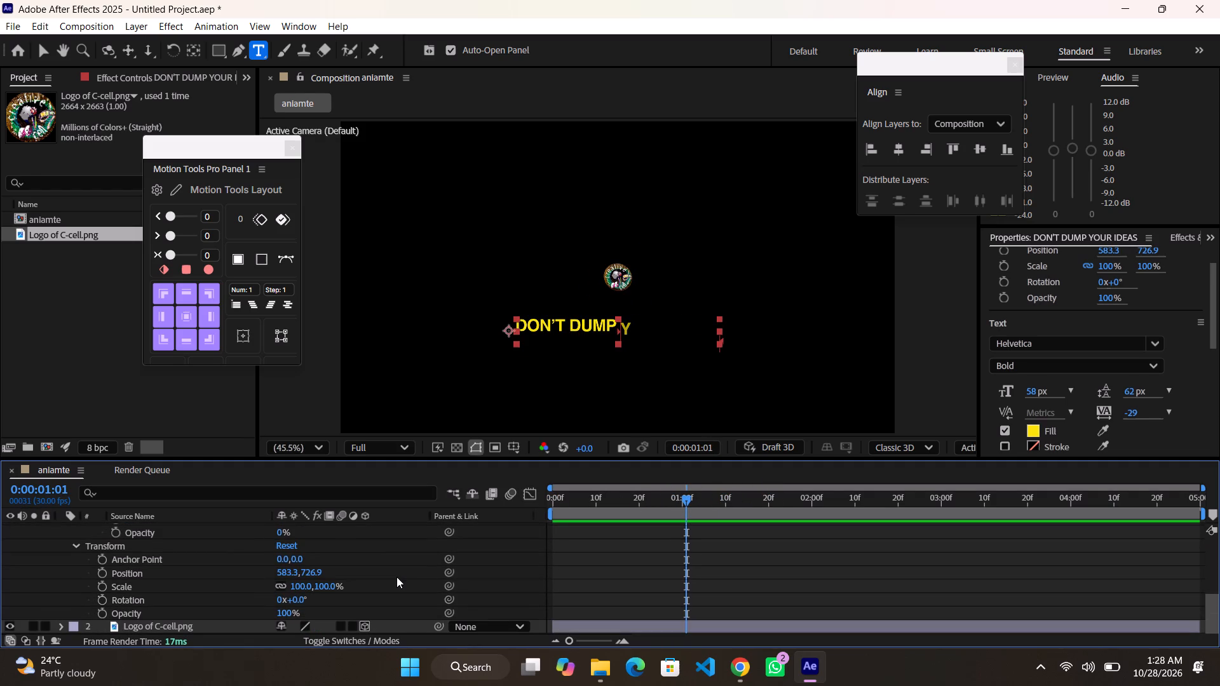
scroll(396, 577, down, 1)
scroll(133, 588, up, 1)
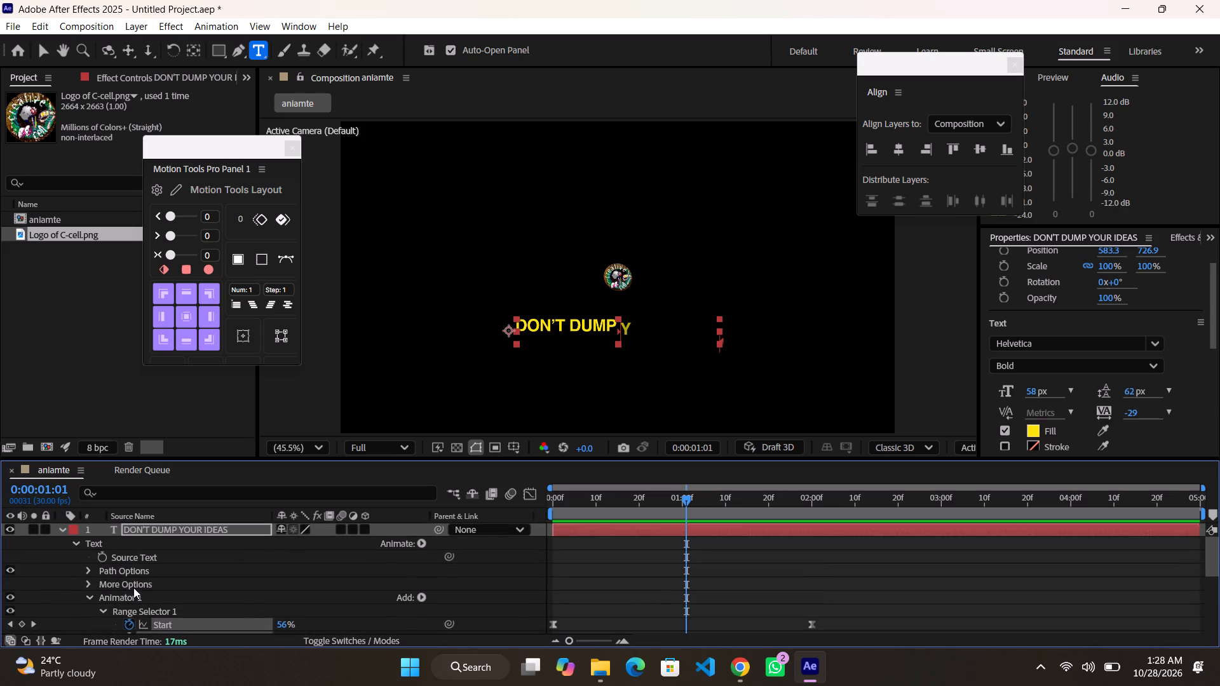
scroll(133, 588, up, 1)
click(92, 595)
scroll(114, 600, down, 1)
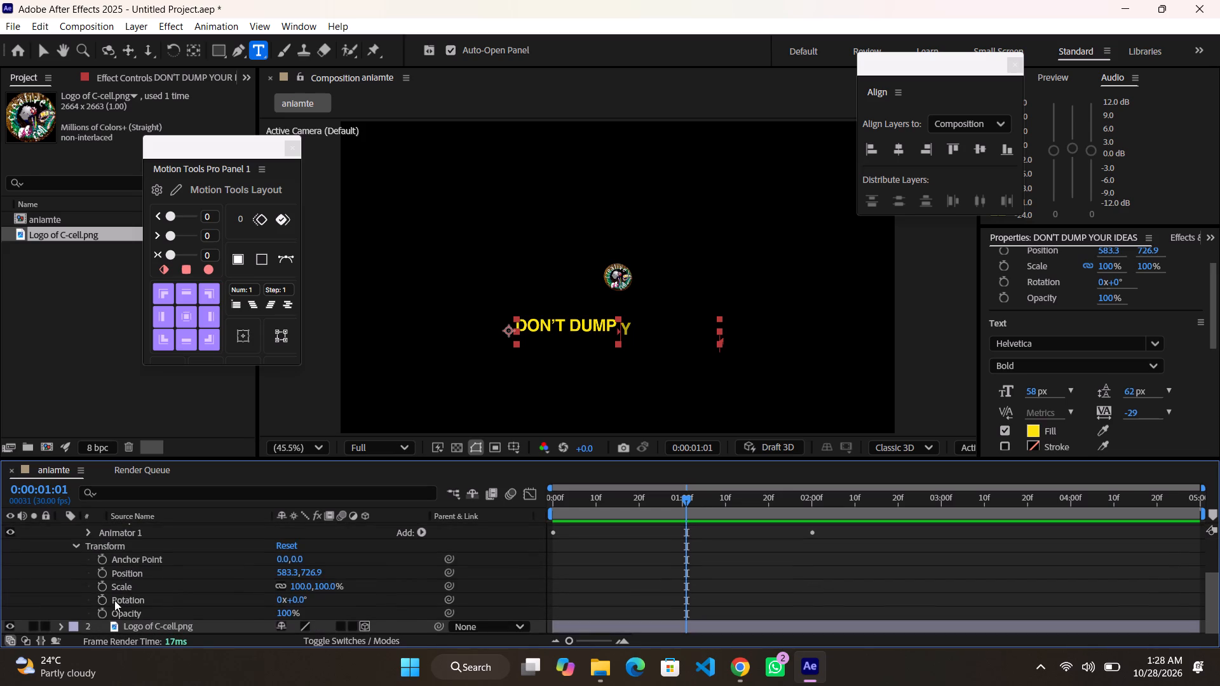
click(76, 544)
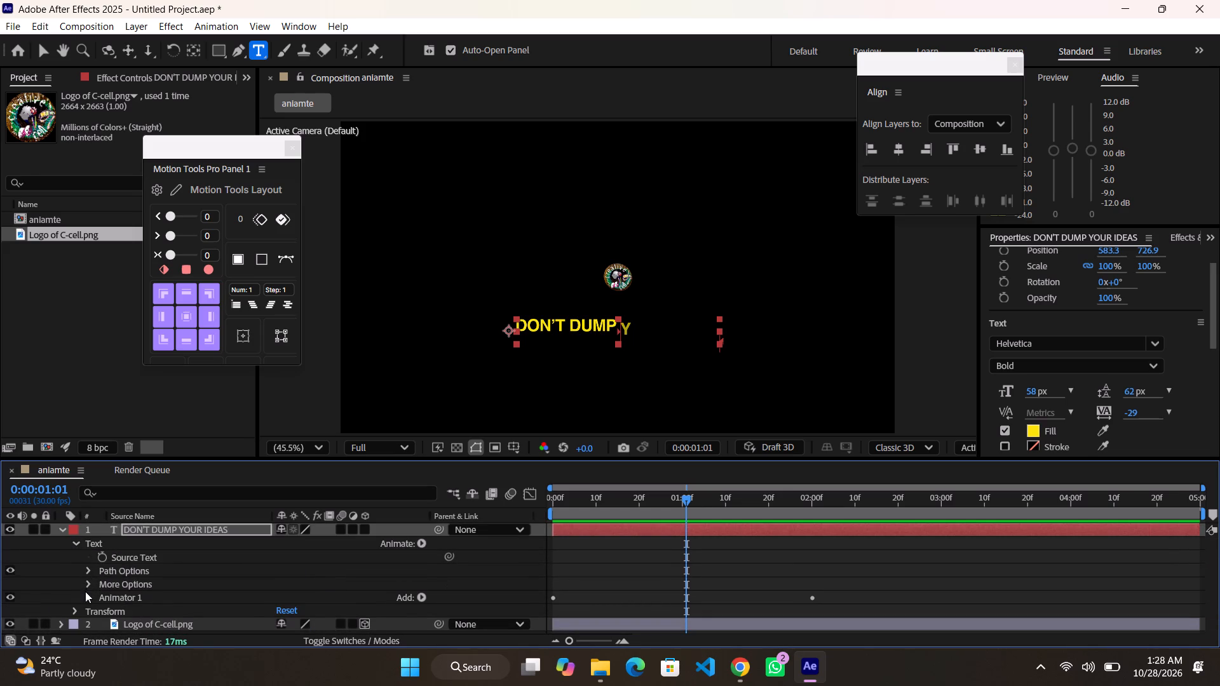
click(88, 582)
click(86, 589)
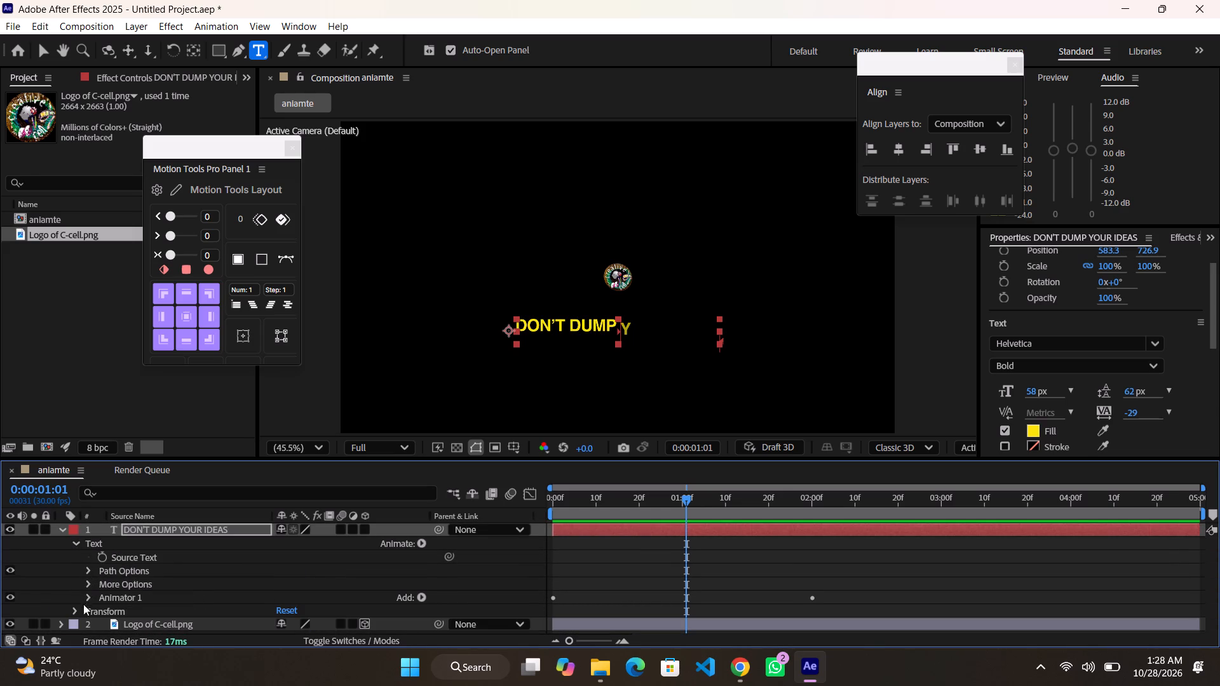
click(86, 596)
scroll(86, 596, down, 1)
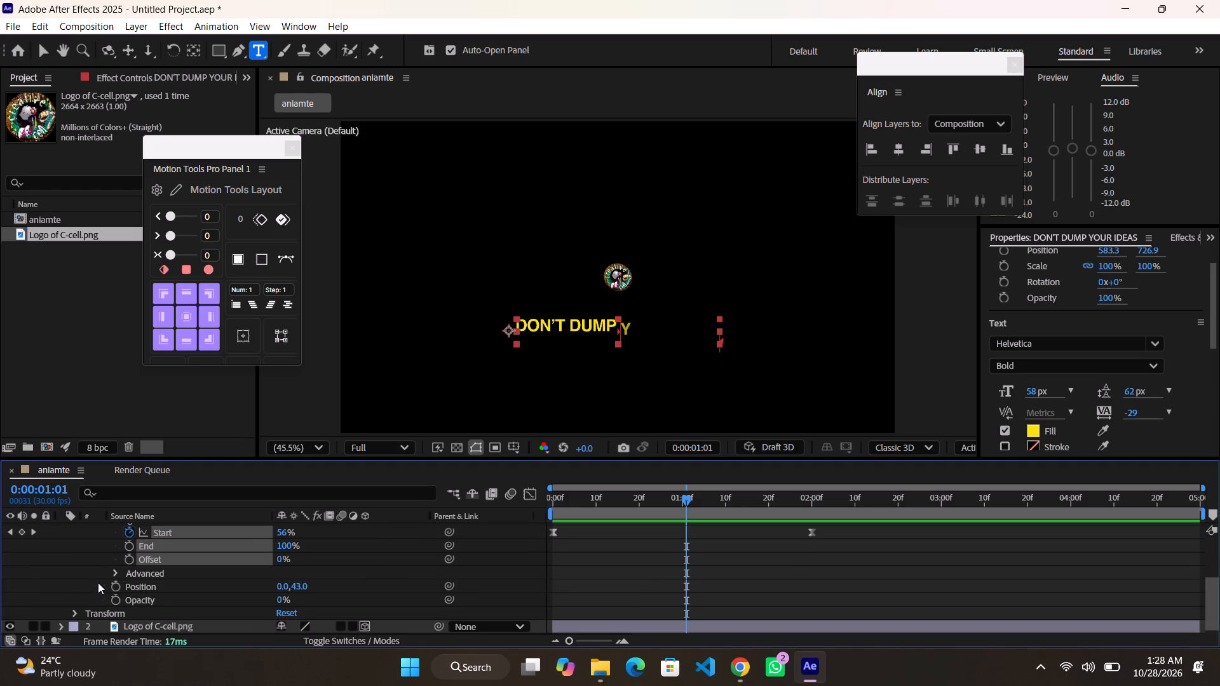
click(114, 574)
click(292, 555)
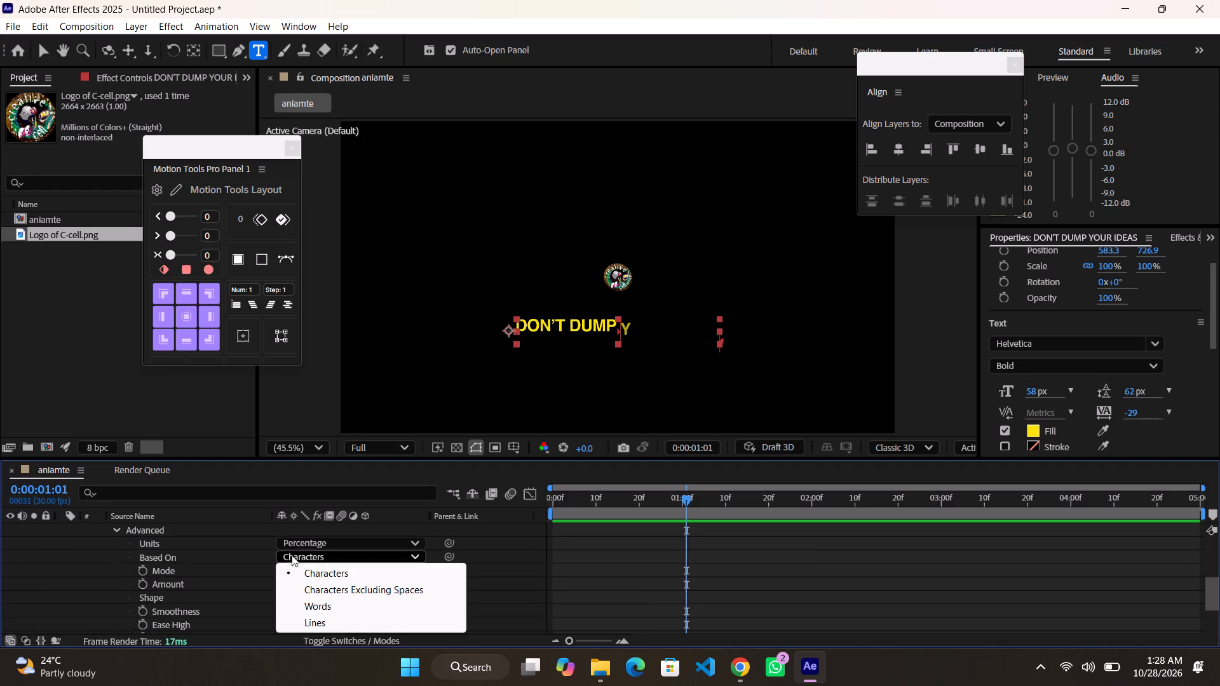
click(349, 607)
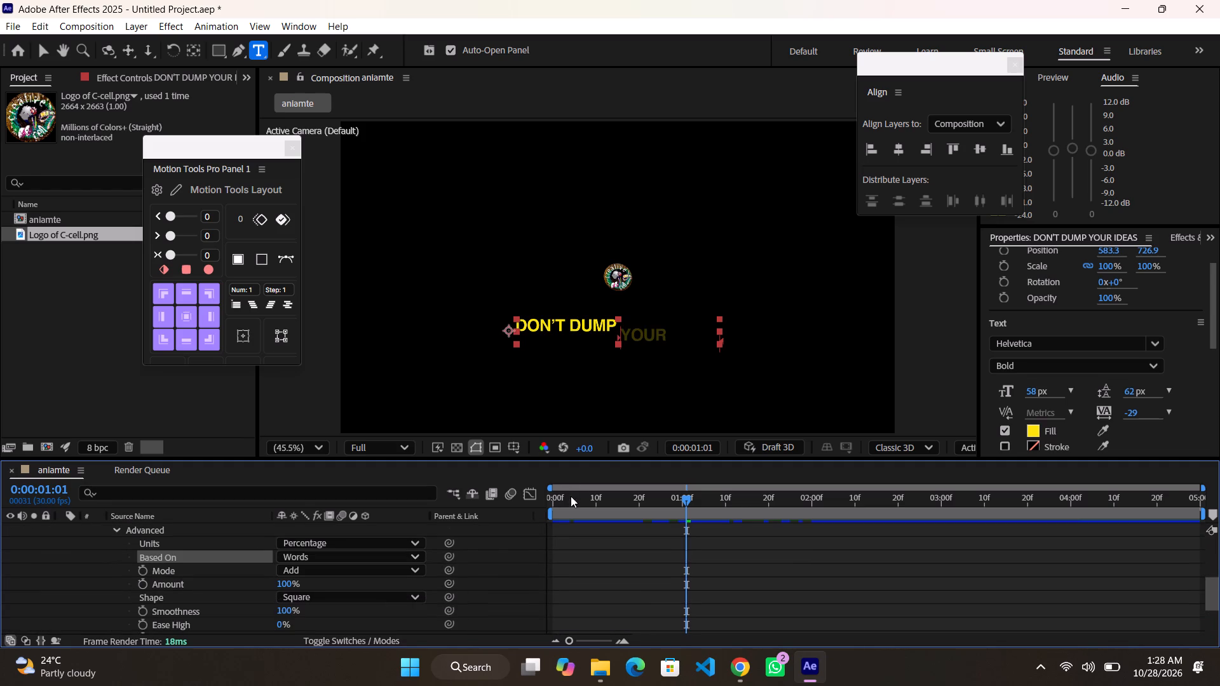
Preview the word-by-word text reveal from 0:00:00:00, and scrub through it up to about 0:00:01:28.
drag(571, 496, 297, 497)
key(space)
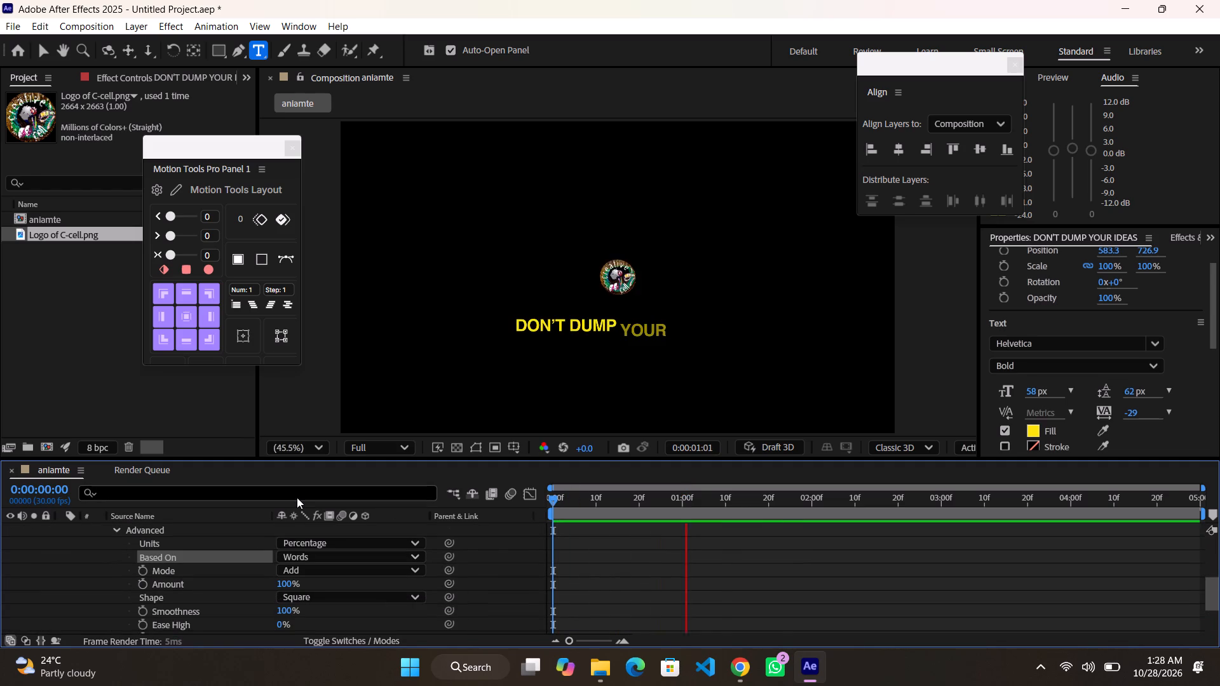
click(569, 485)
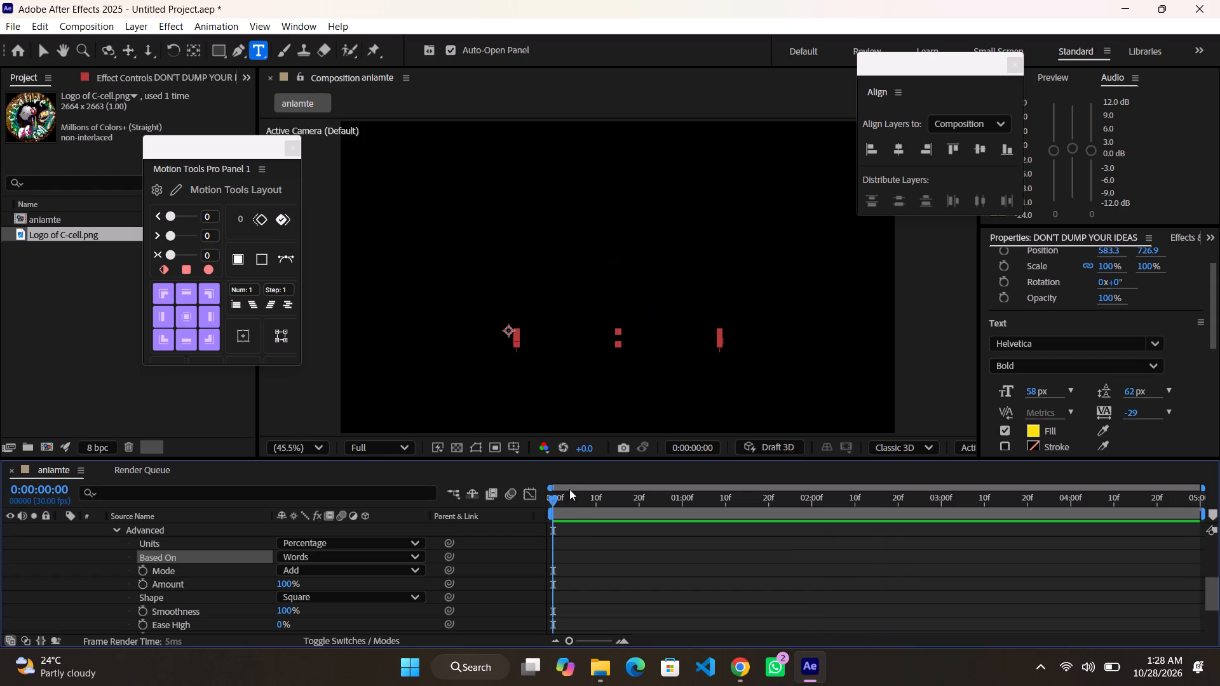
drag(569, 490, 597, 494)
drag(564, 498, 684, 514)
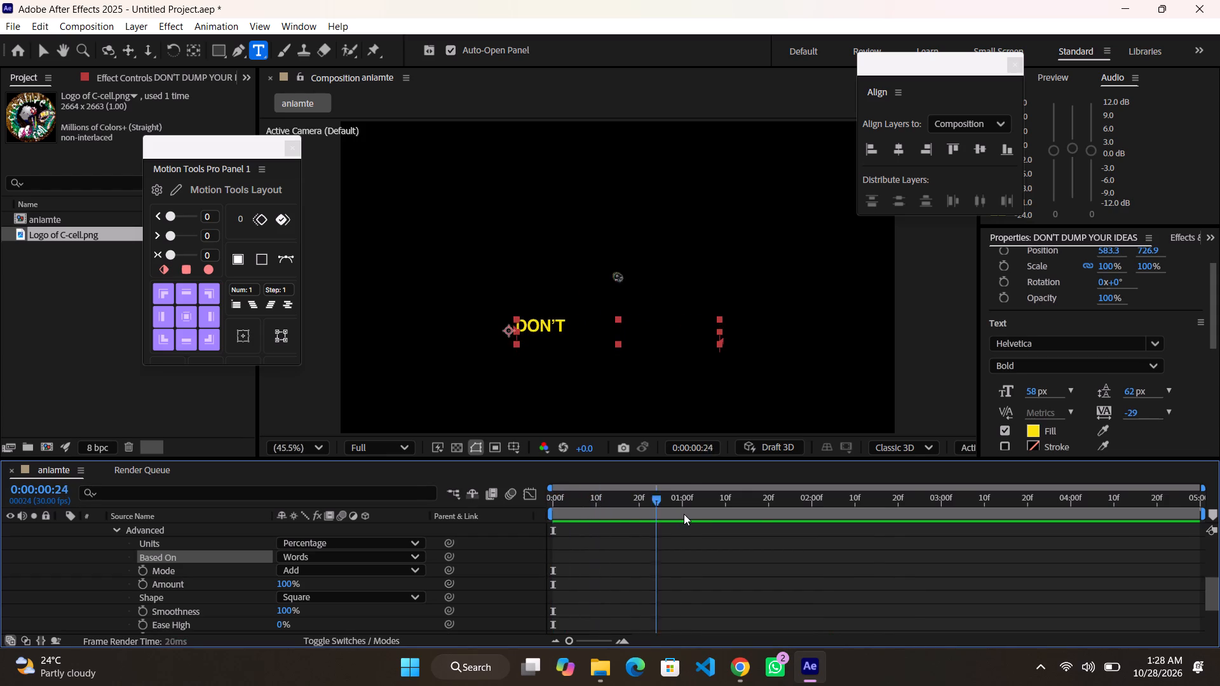
drag(684, 514, 710, 530)
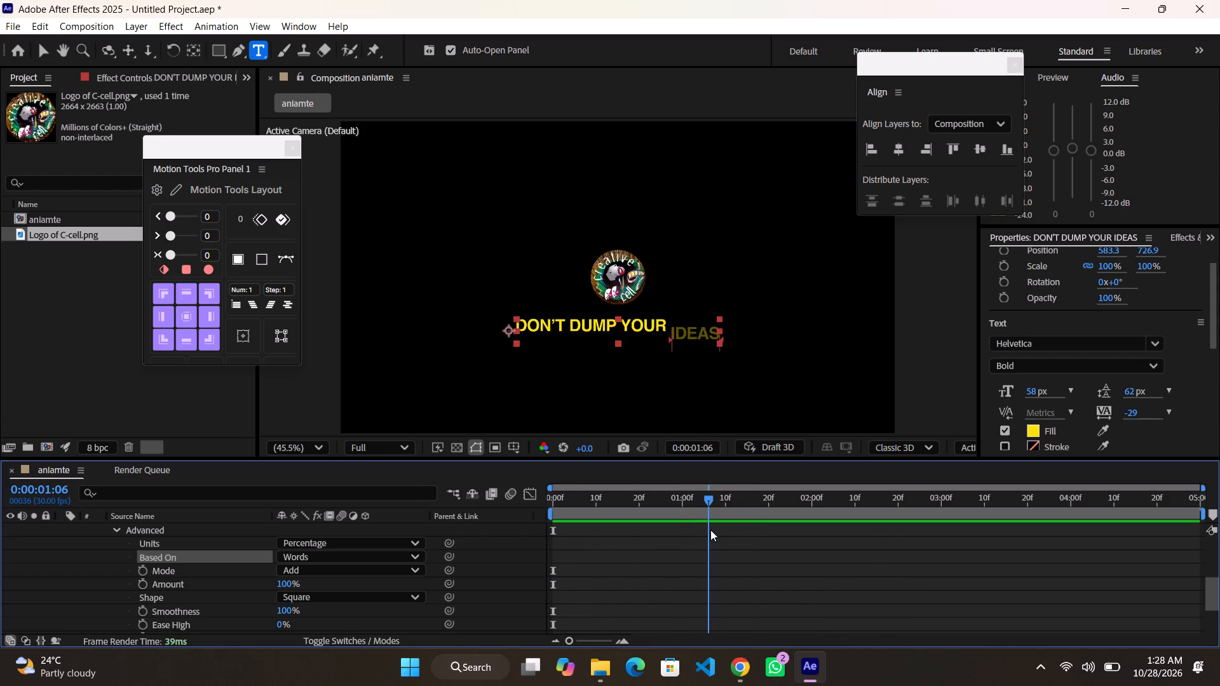
drag(710, 530, 802, 537)
Move both Range Selector Start keyframes together so they sit at about 0:00:00:12 and 0:00:02:12.
scroll(728, 576, up, 1)
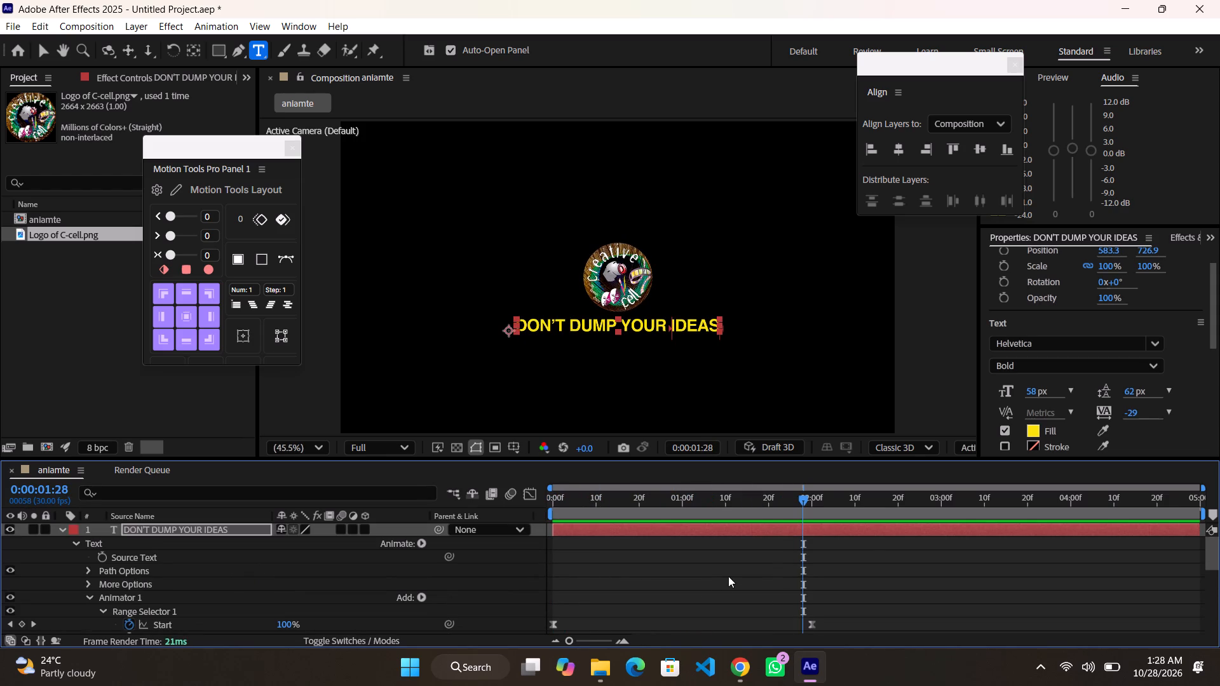
drag(821, 595, 536, 631)
drag(553, 618, 604, 617)
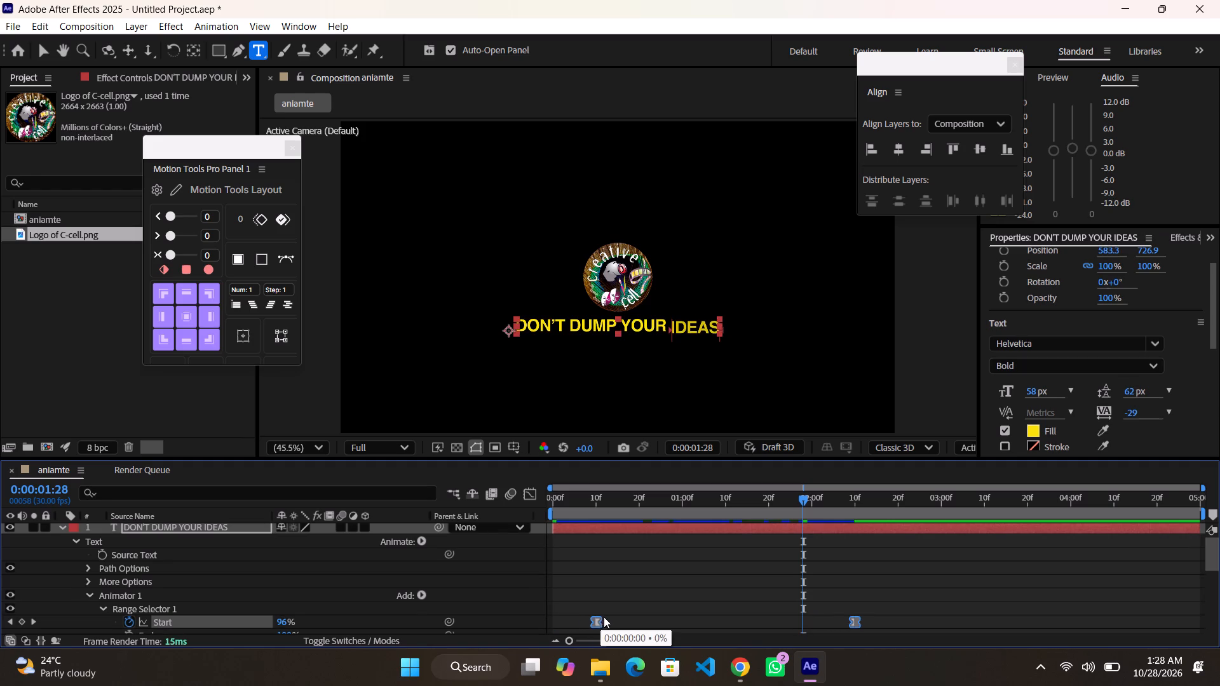
drag(604, 617, 605, 616)
Preview the retimed animation from 0:00:00:00, and scrub back and forth to check the text against the logo.
drag(587, 514, 516, 521)
key(space)
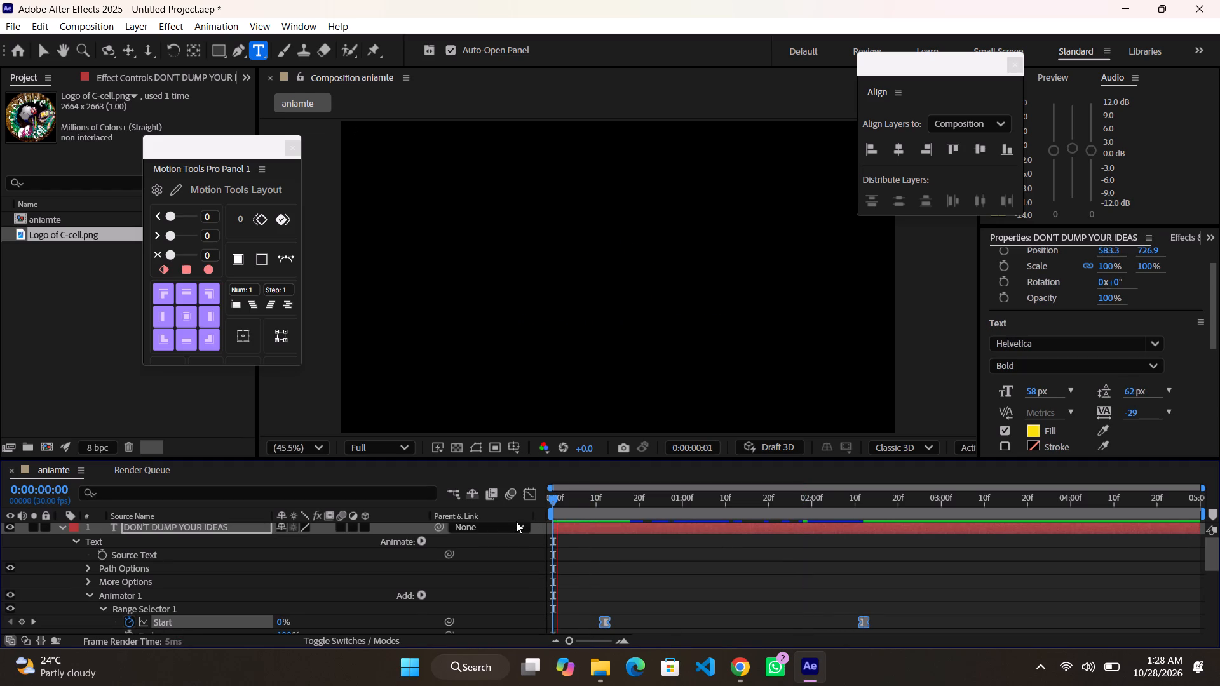
key(space)
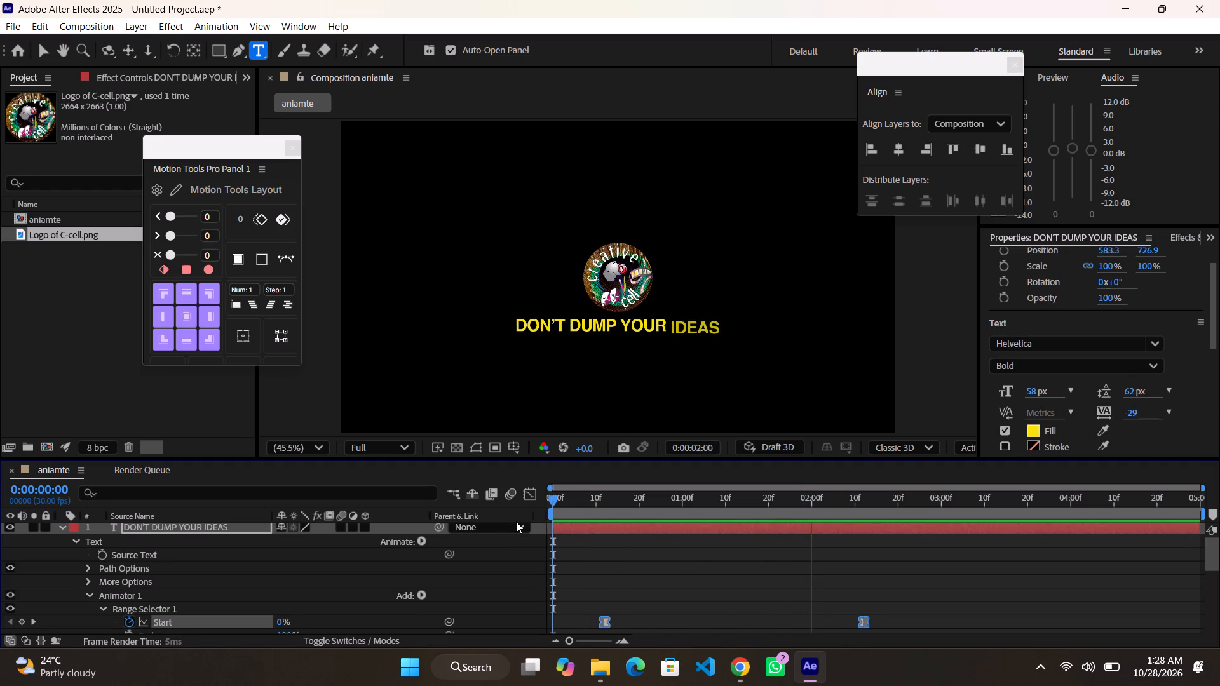
drag(600, 508, 830, 516)
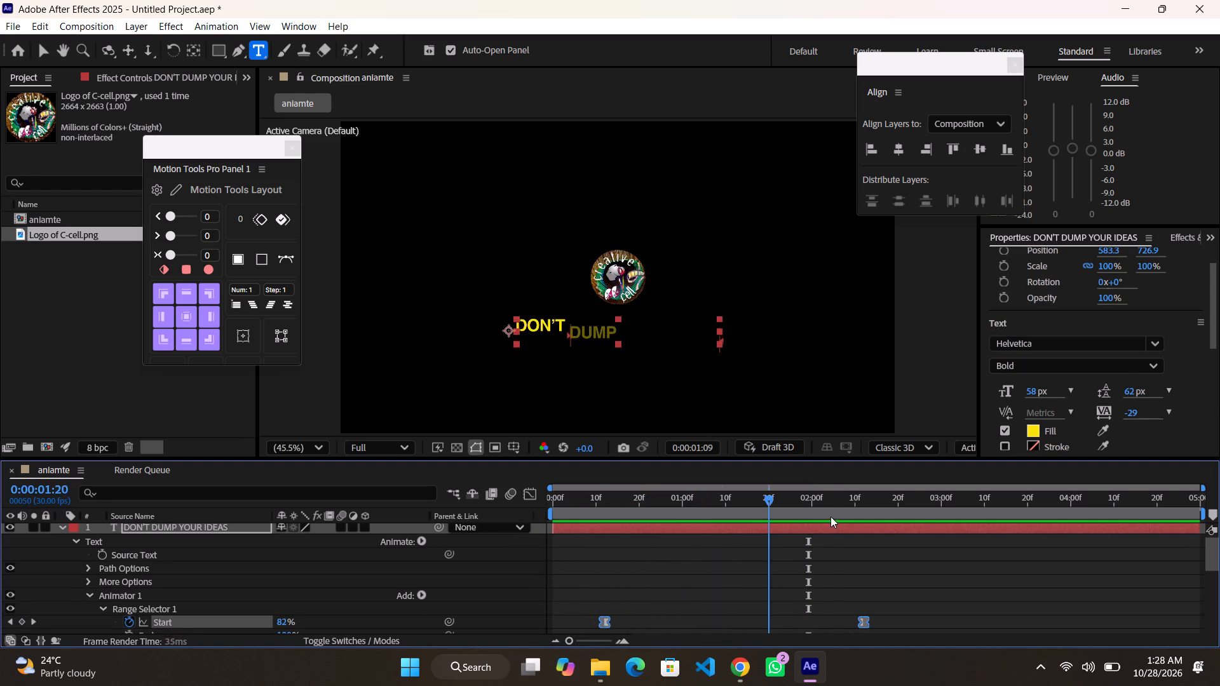
drag(830, 516, 662, 541)
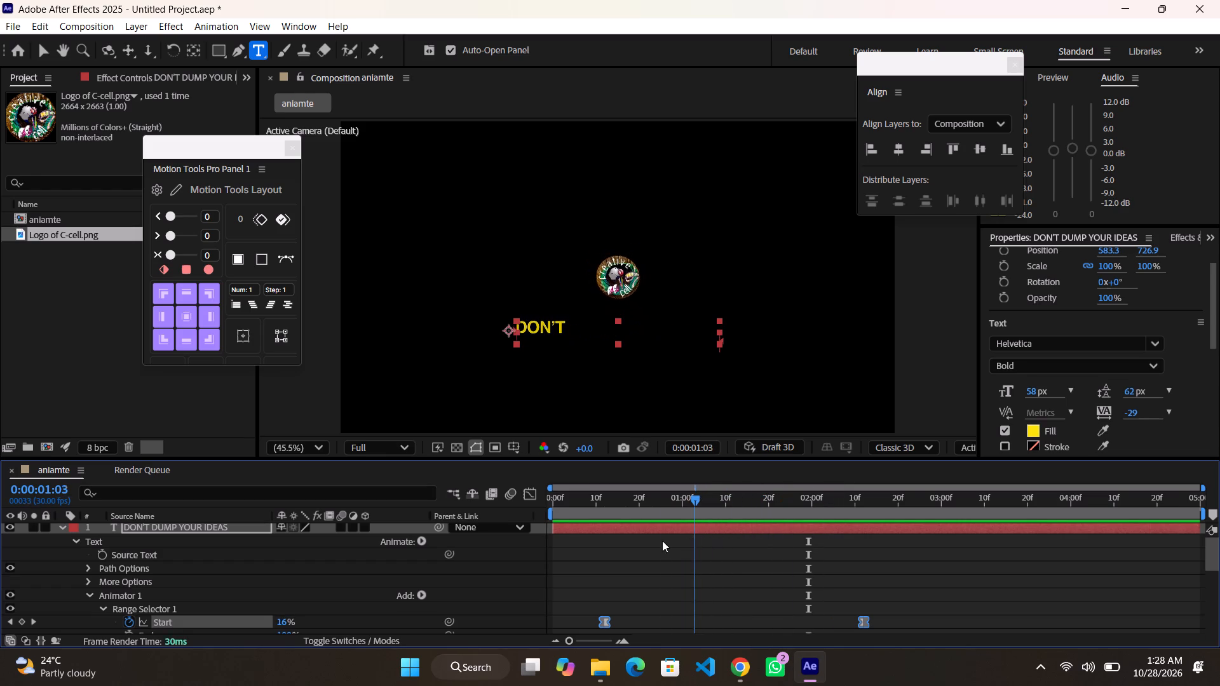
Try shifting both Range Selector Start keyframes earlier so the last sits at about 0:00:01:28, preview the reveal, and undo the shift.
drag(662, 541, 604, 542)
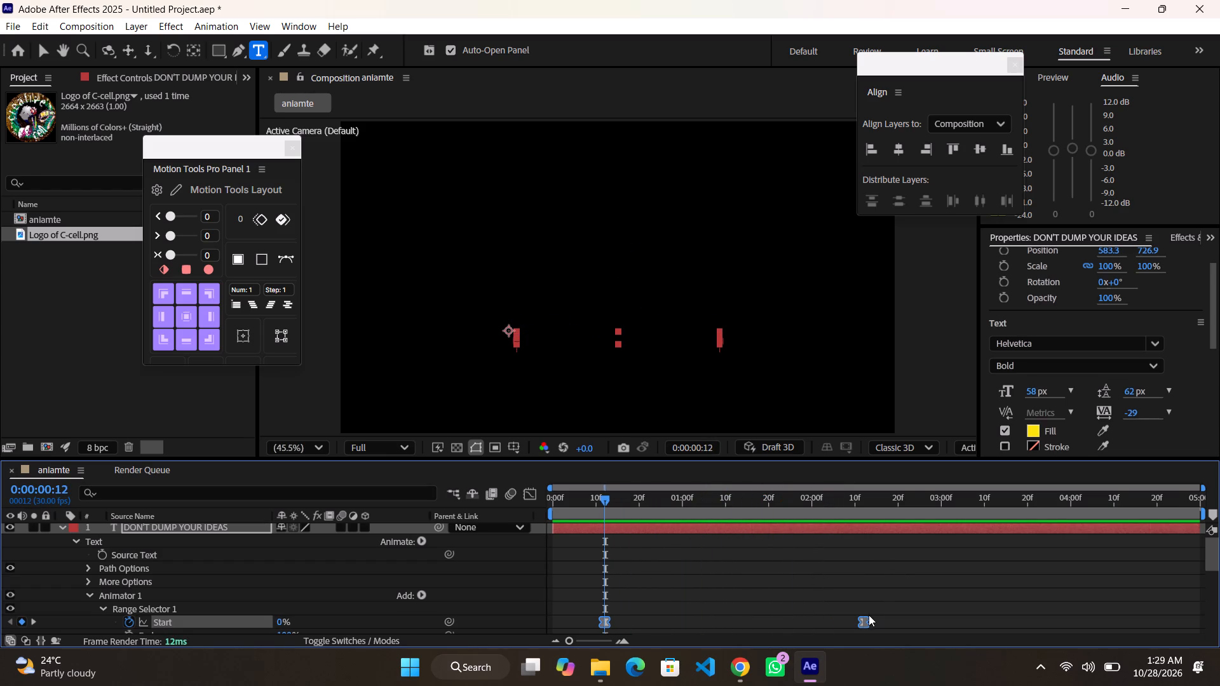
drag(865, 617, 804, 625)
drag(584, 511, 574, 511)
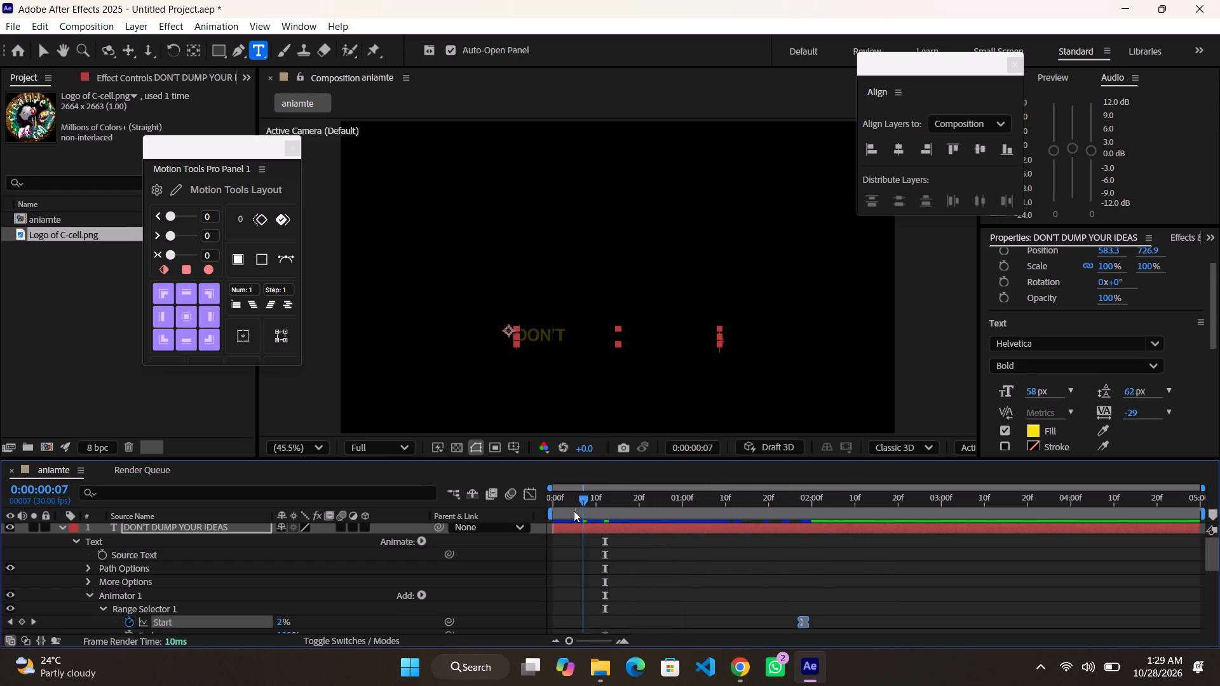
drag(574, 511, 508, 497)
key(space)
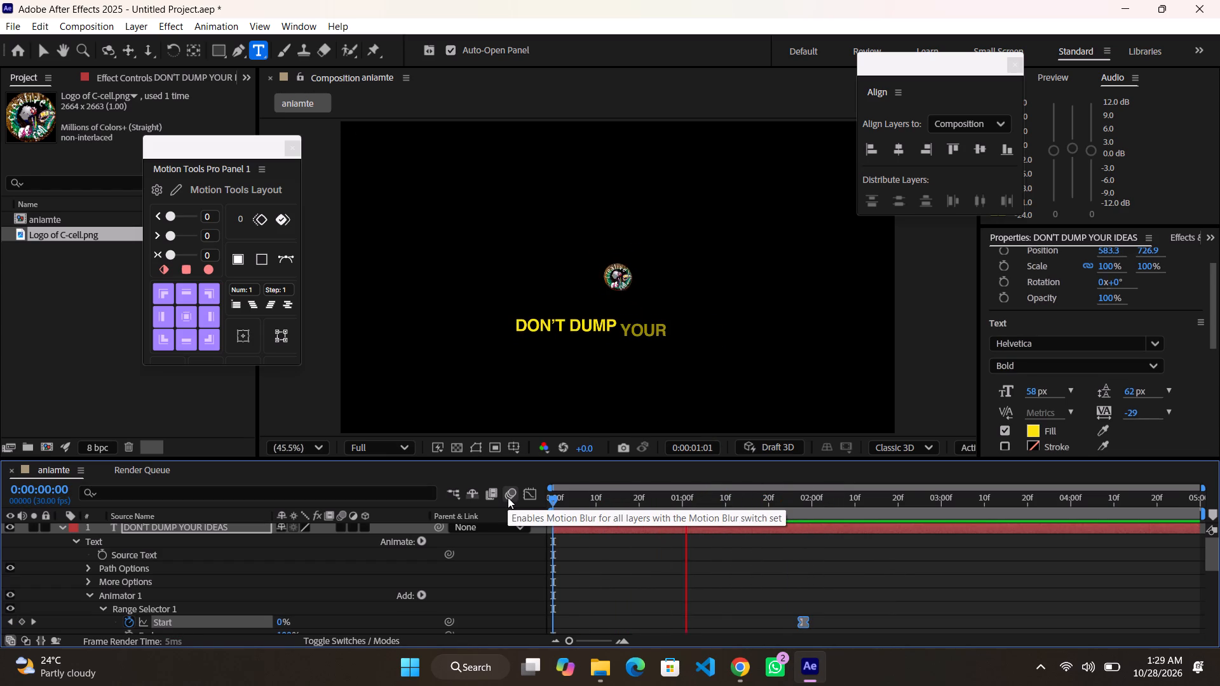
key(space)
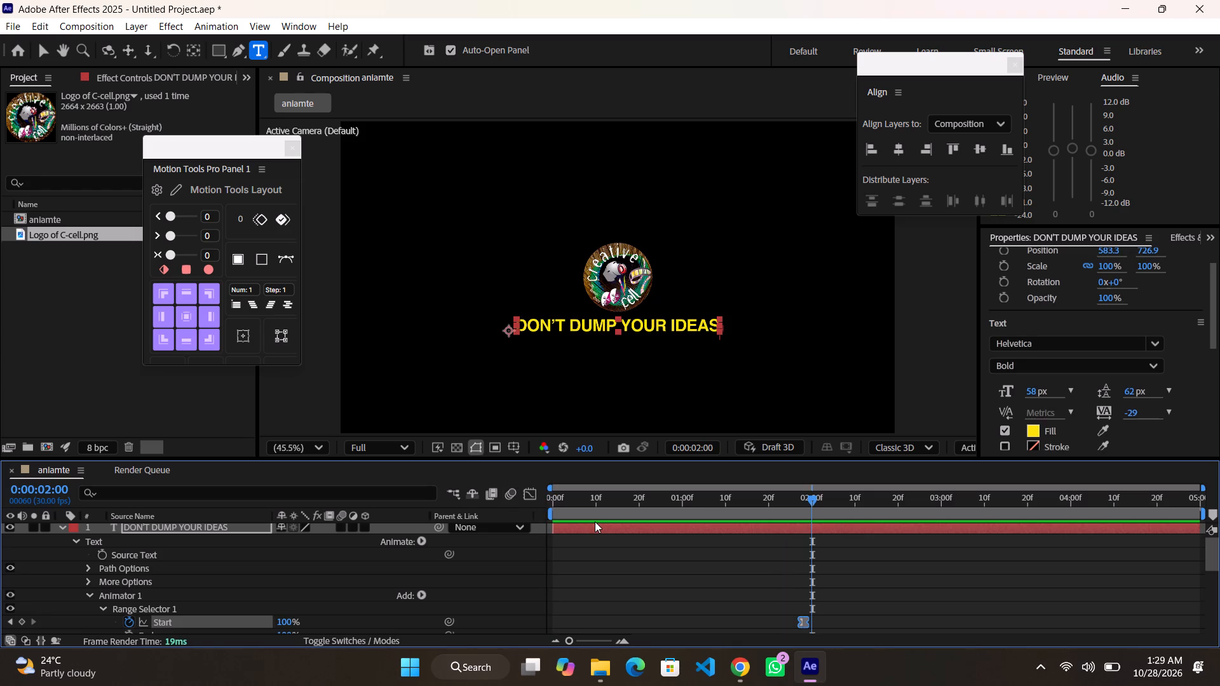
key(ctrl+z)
Move both Range Selector Start keyframes together to 0:00:00:07 and about 0:00:02:07, and preview the animation from 0:00:00:00.
click(846, 610)
drag(887, 593, 640, 605)
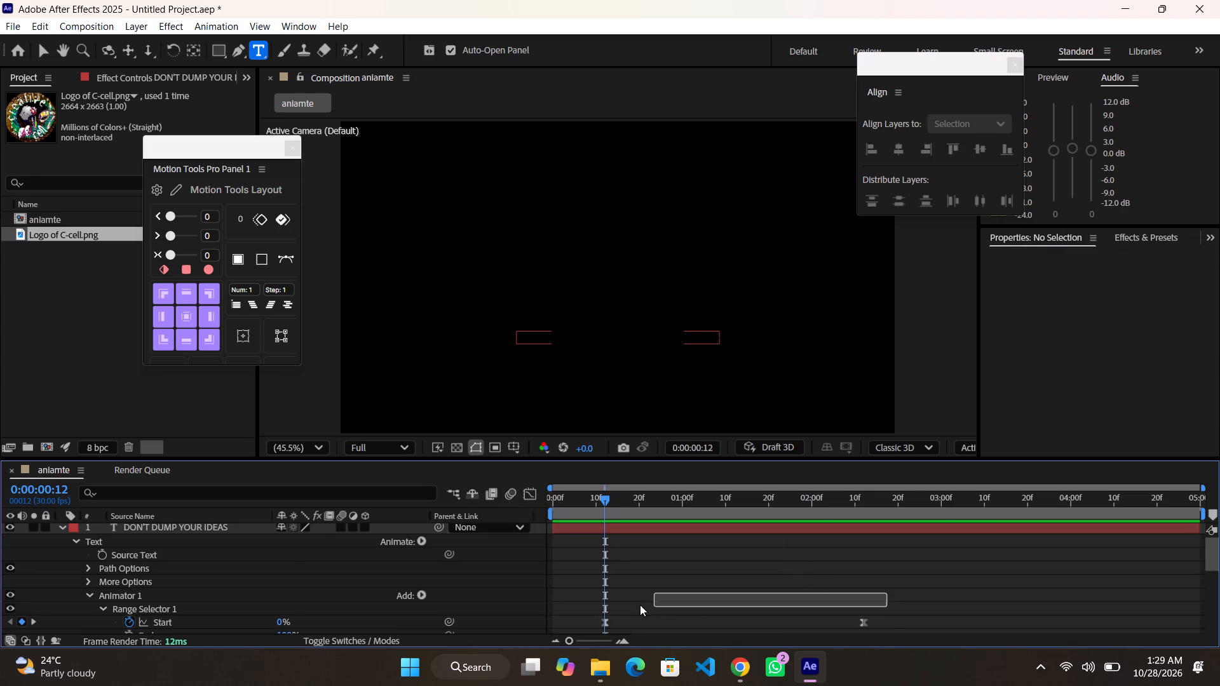
drag(640, 605, 581, 627)
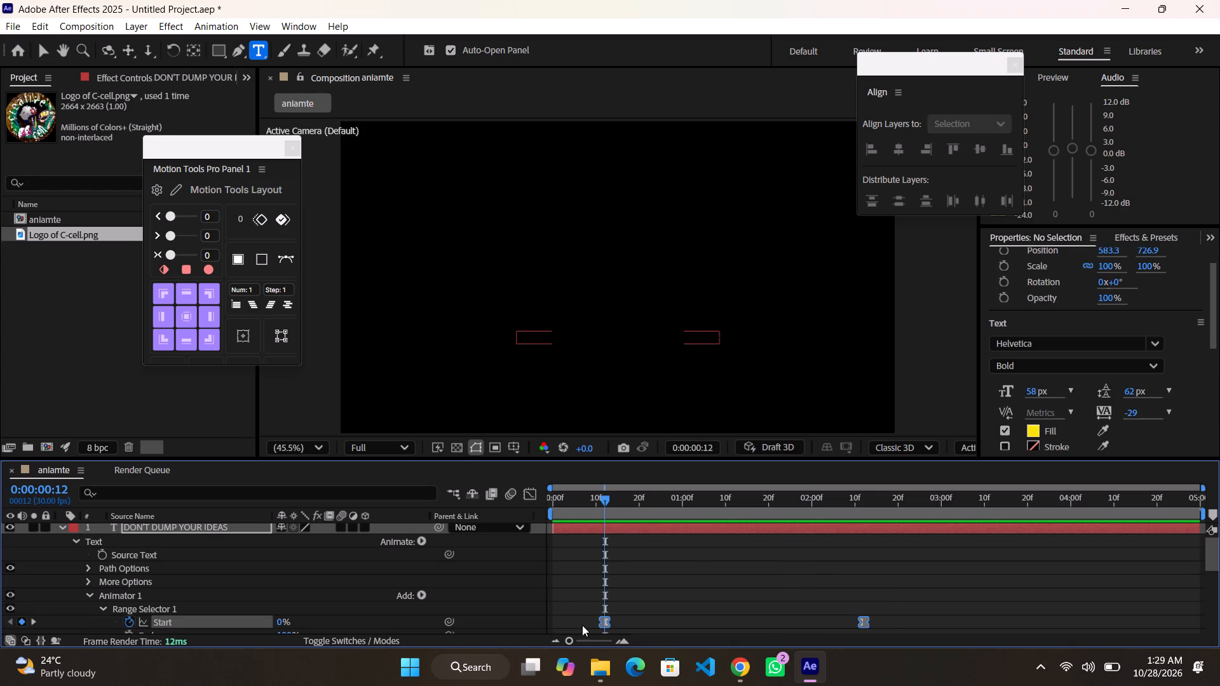
drag(604, 618, 583, 617)
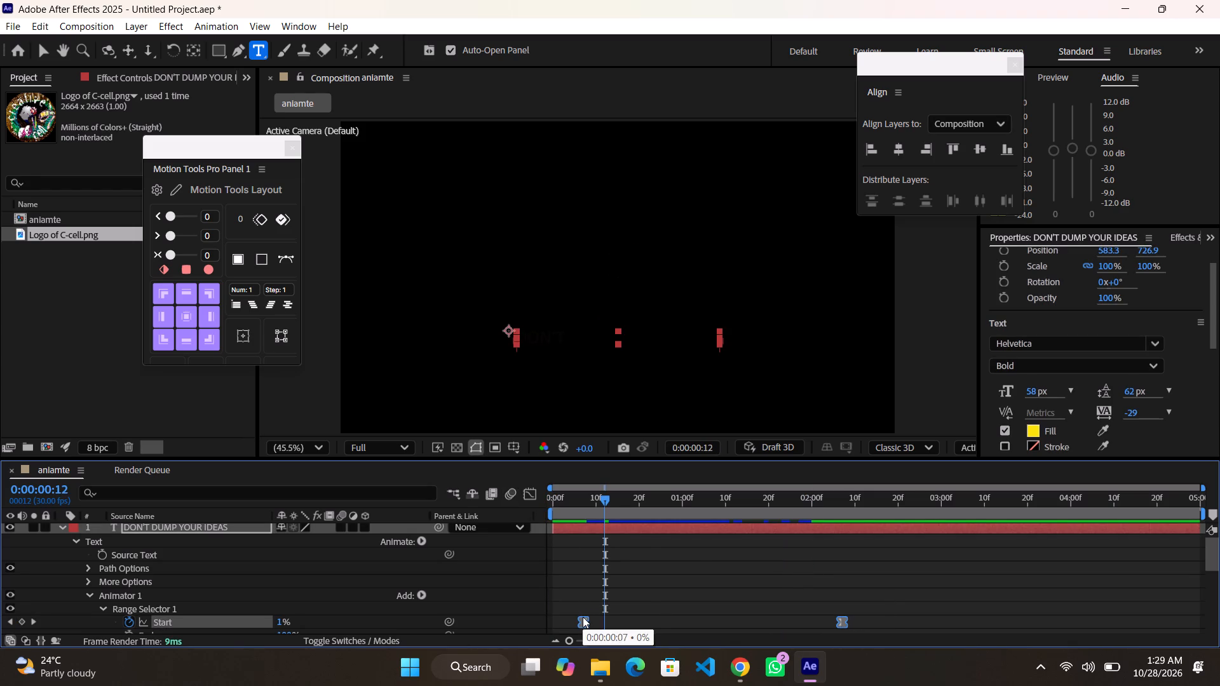
drag(570, 511, 529, 517)
key(space)
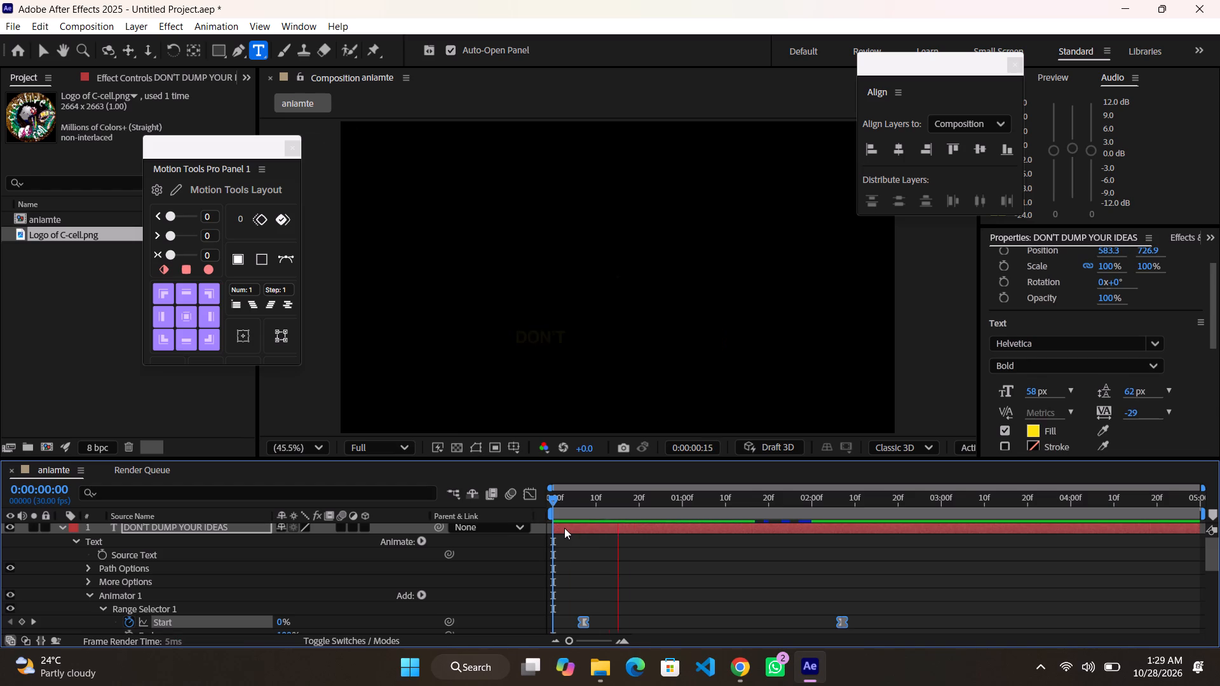
key(space)
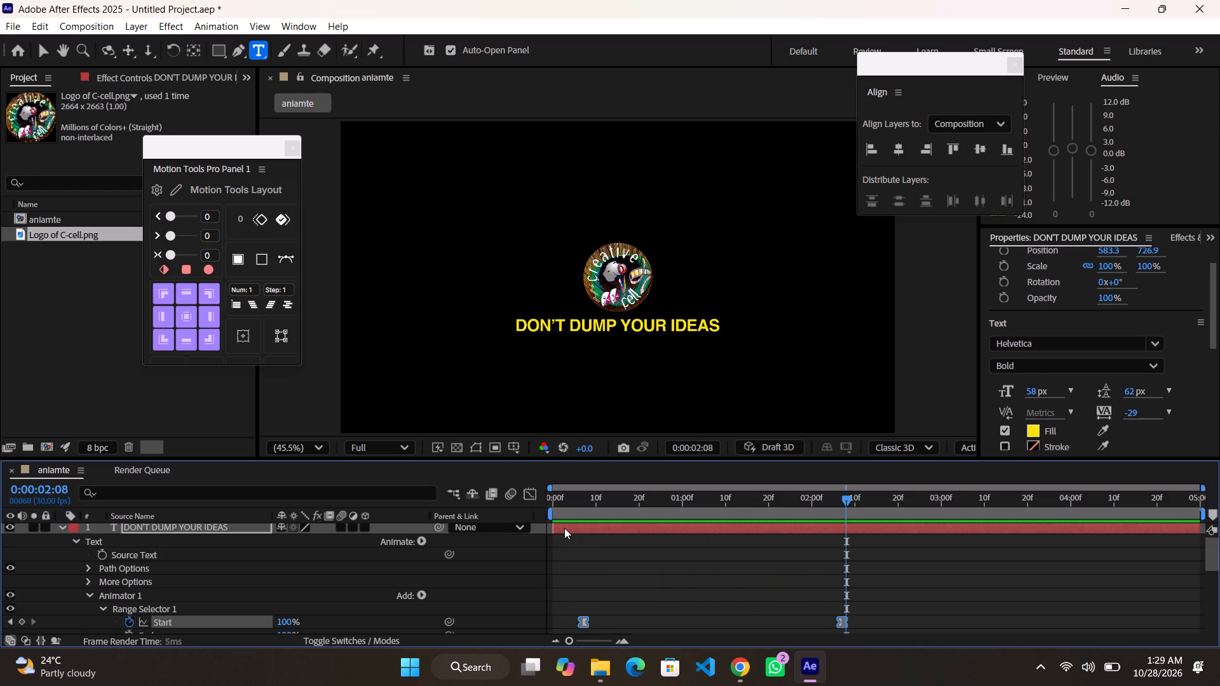
Move only the last Range Selector Start keyframe out to about 0:00:02:29.
scroll(618, 565, down, 1)
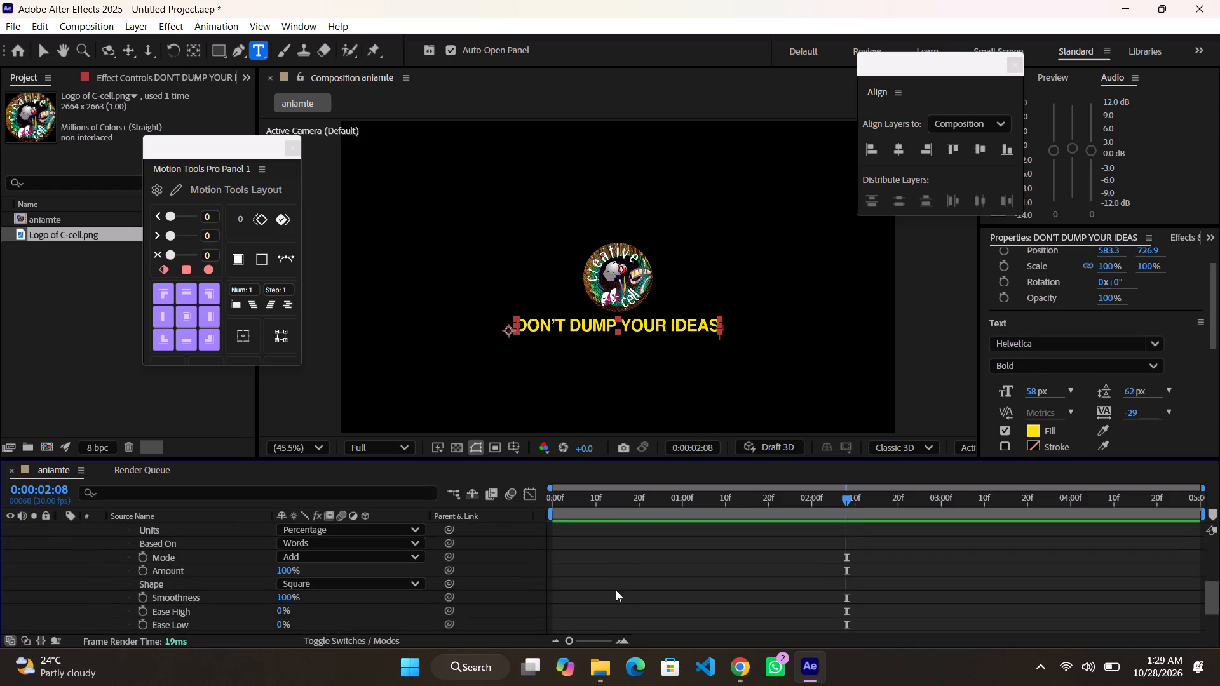
scroll(616, 590, up, 1)
scroll(284, 592, down, 1)
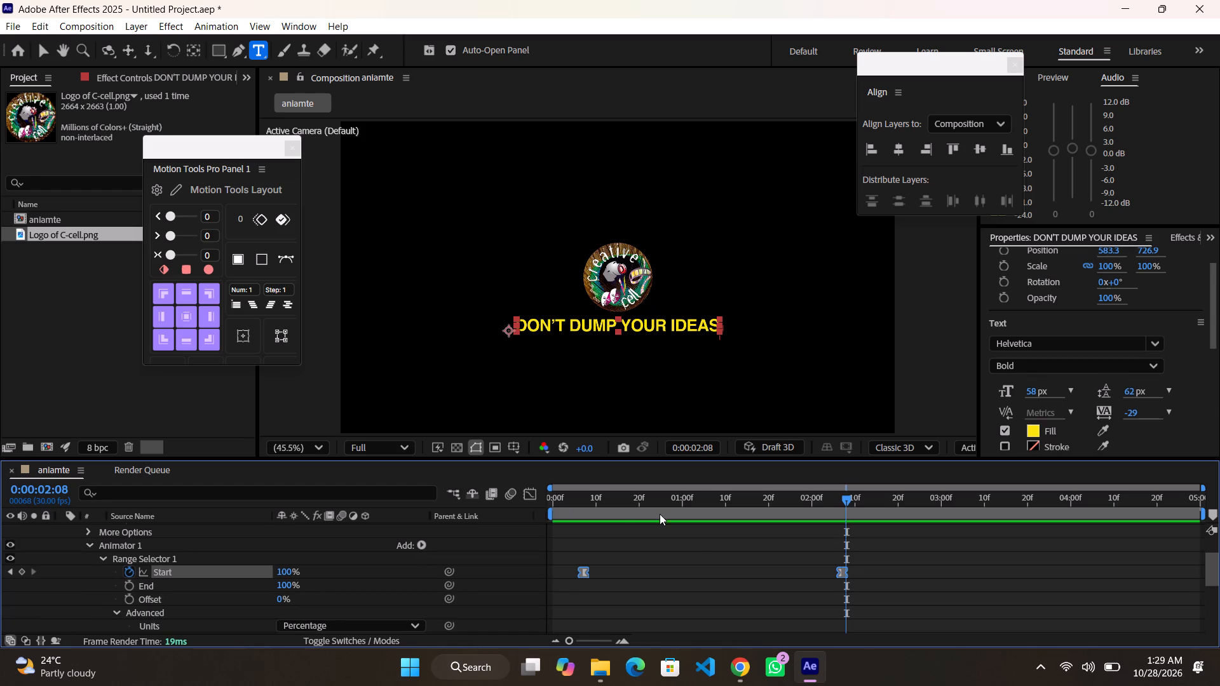
click(696, 556)
drag(841, 571, 886, 575)
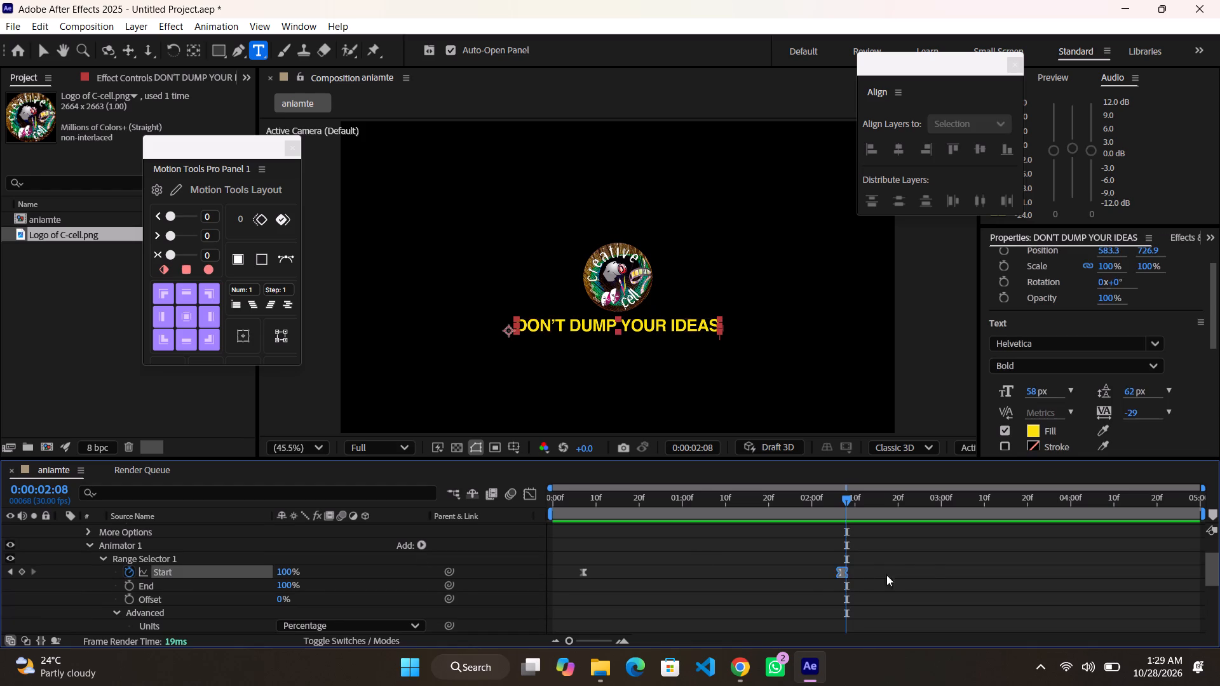
drag(886, 575, 935, 575)
In the Graph Editor, lengthen the influence handles of both Start keyframes for a sharper mid-way speed peak, and preview from 0:00:00:11.
drag(986, 548, 710, 596)
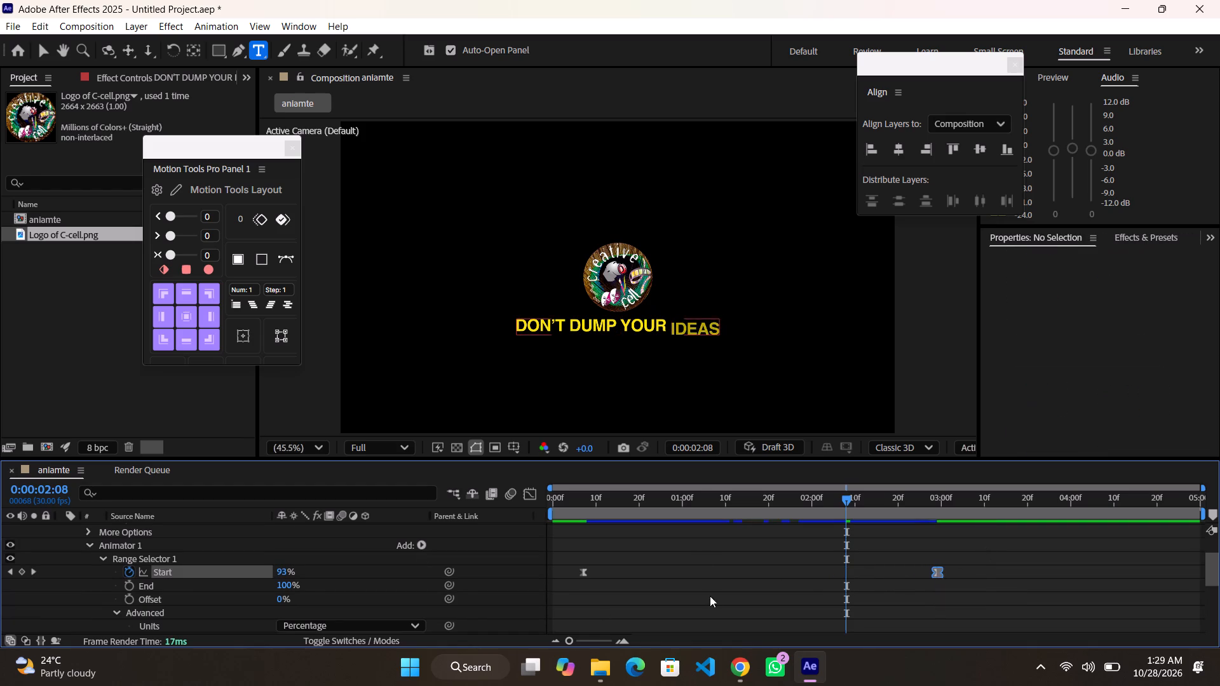
drag(710, 596, 470, 605)
click(526, 495)
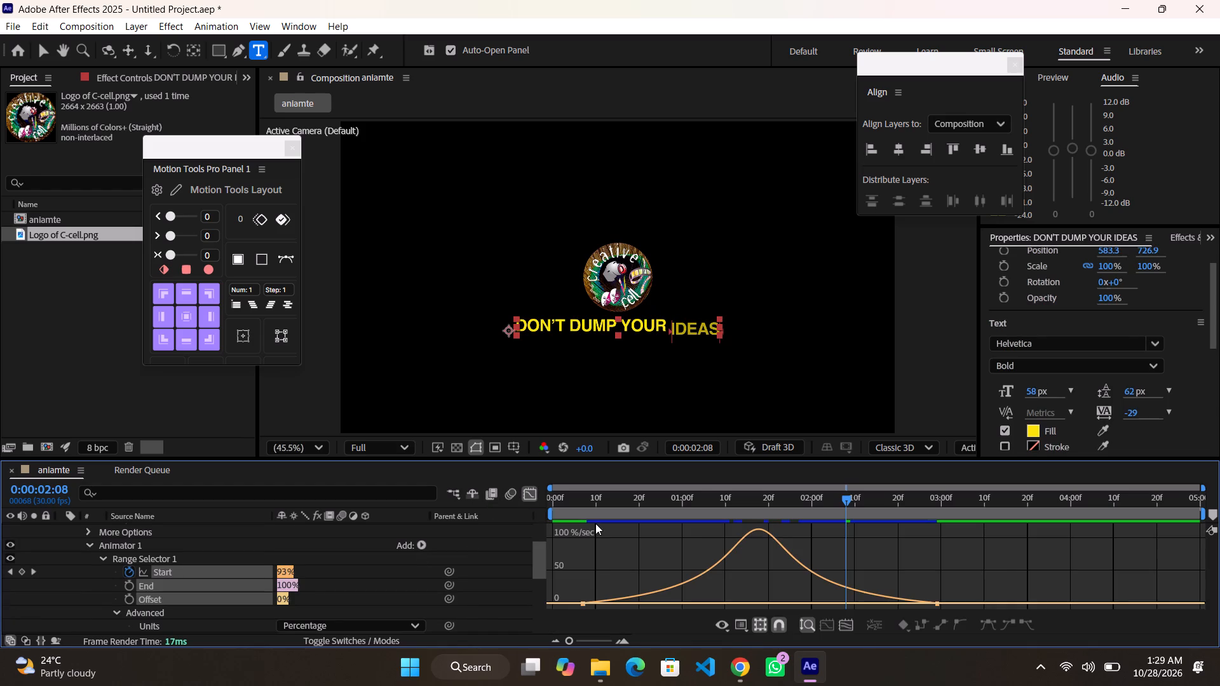
drag(1005, 570, 874, 624)
drag(818, 602, 803, 604)
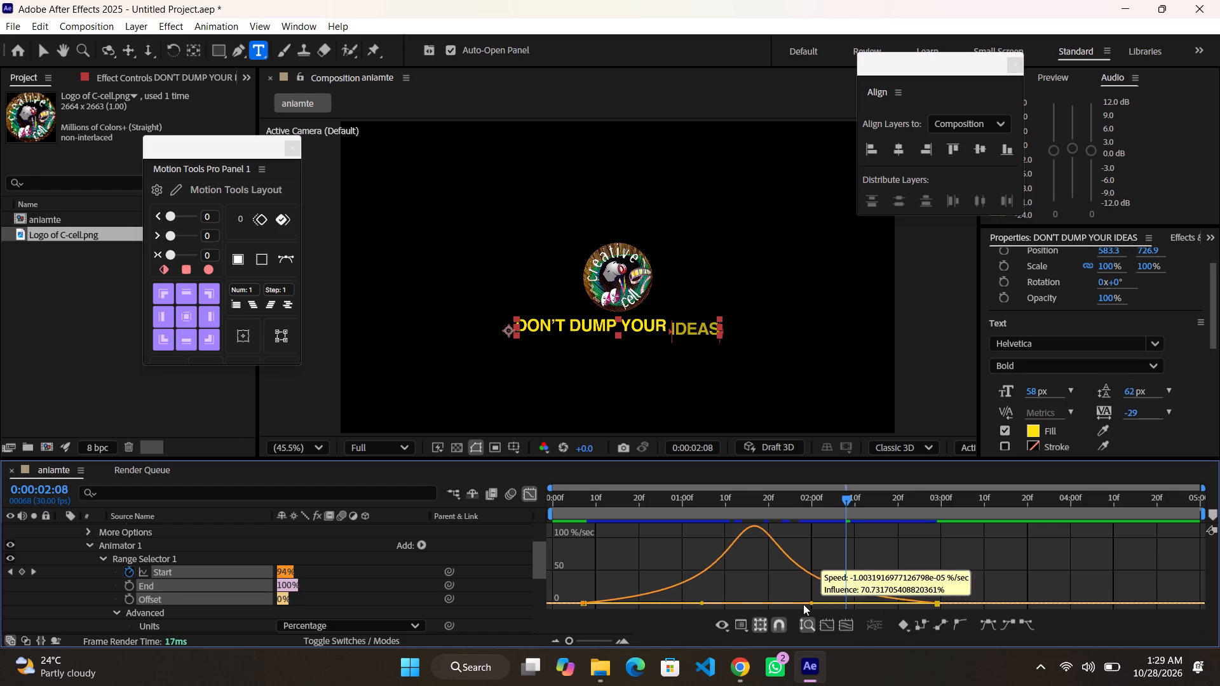
drag(803, 604, 794, 604)
drag(698, 603, 718, 602)
drag(699, 603, 733, 600)
click(599, 502)
key(space)
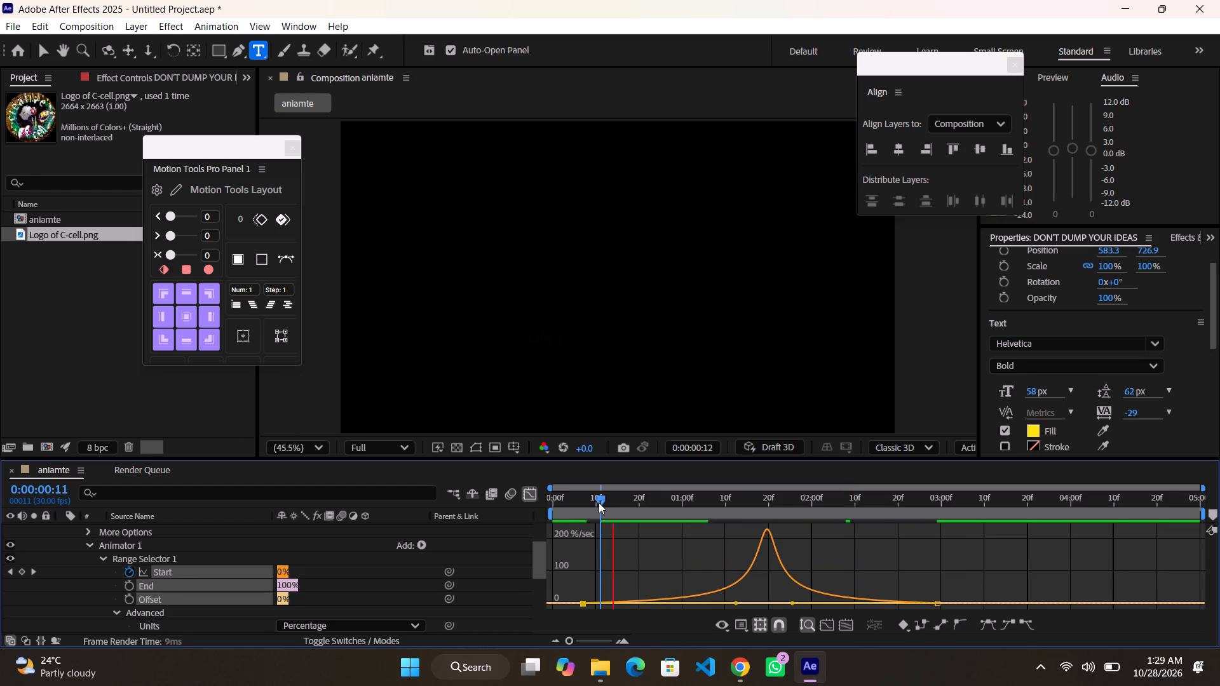
key(space)
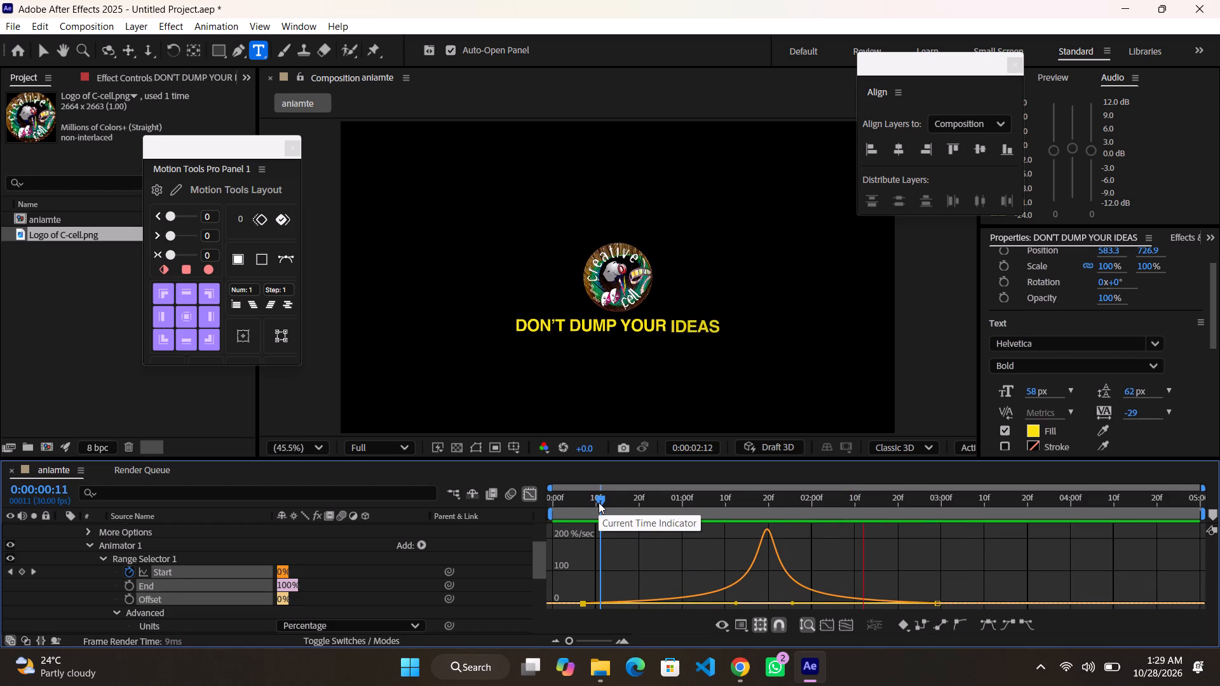
Shorten the first Start keyframe's outgoing influence and lengthen the last one's incoming influence, so the speed peaks at about 0:00:01:10.
drag(737, 605, 711, 602)
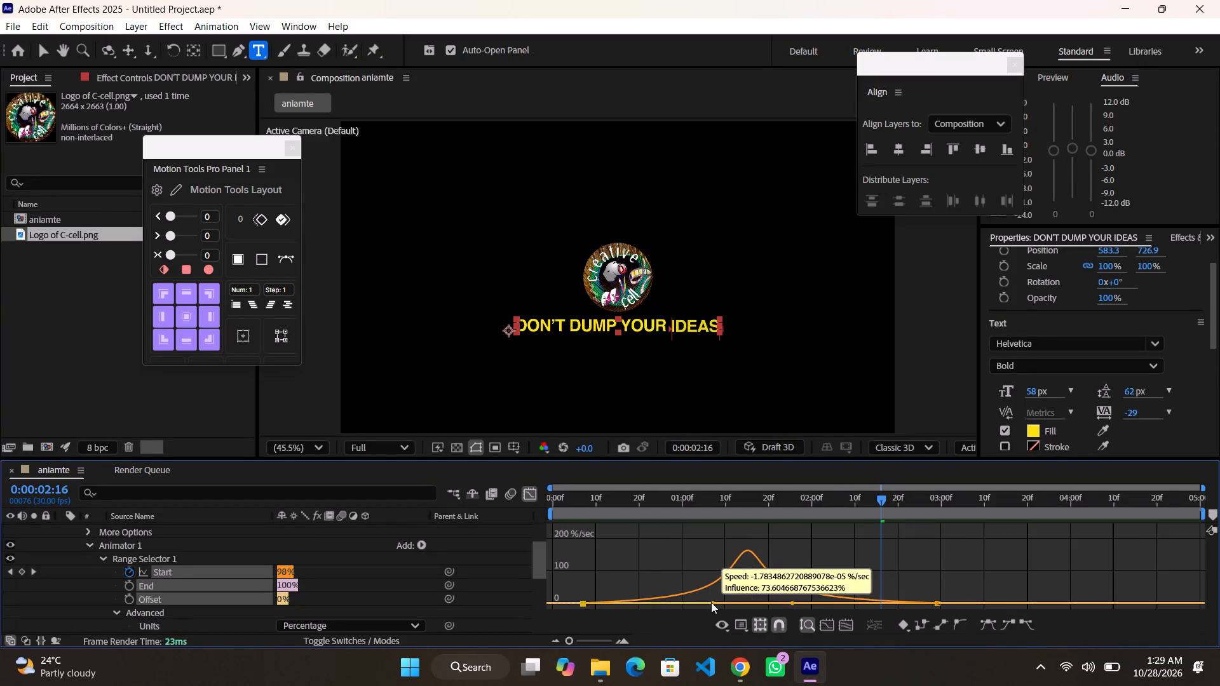
drag(711, 602, 702, 605)
drag(790, 603, 776, 600)
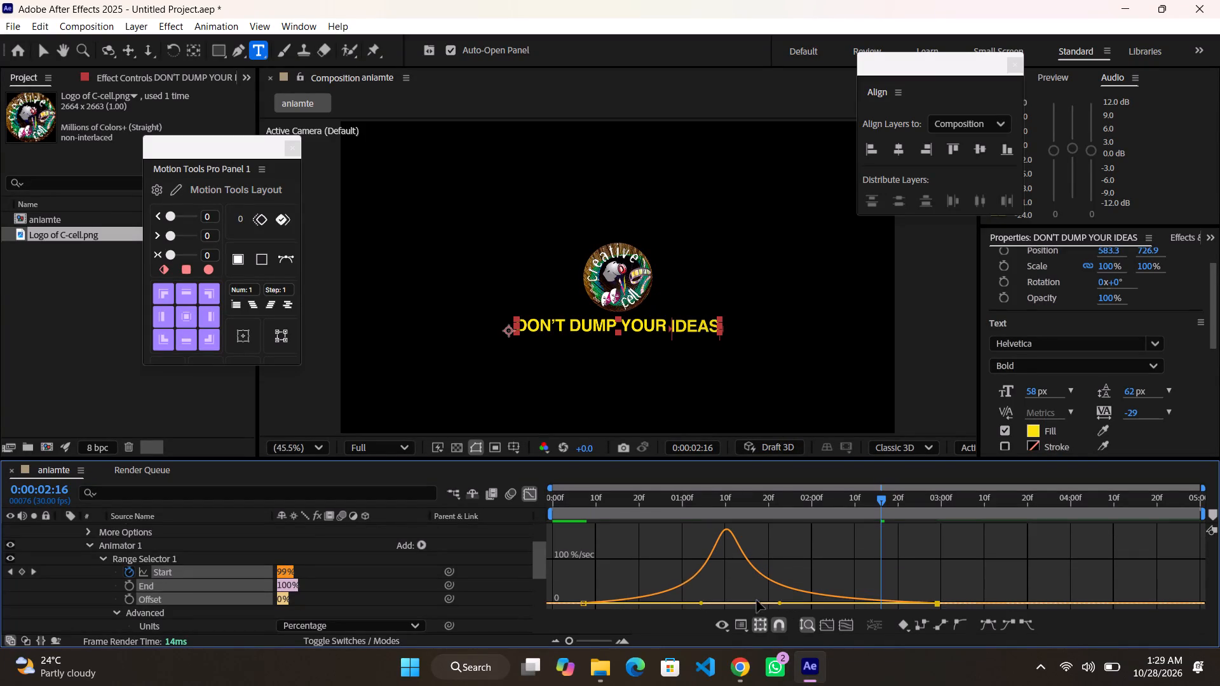
Preview the re-eased text reveal from 0:00:00:11 and 0:00:00:01, close the Graph Editor, and preview again from 0:00:00:08.
double_click(600, 502)
key(space)
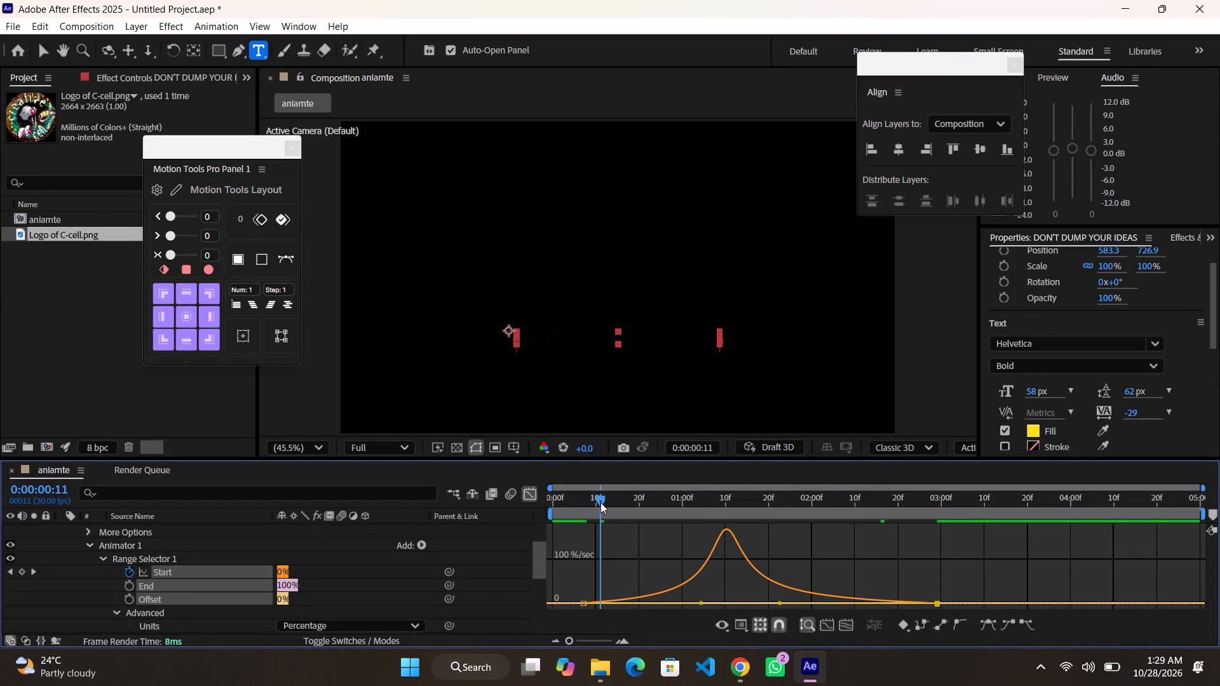
key(space)
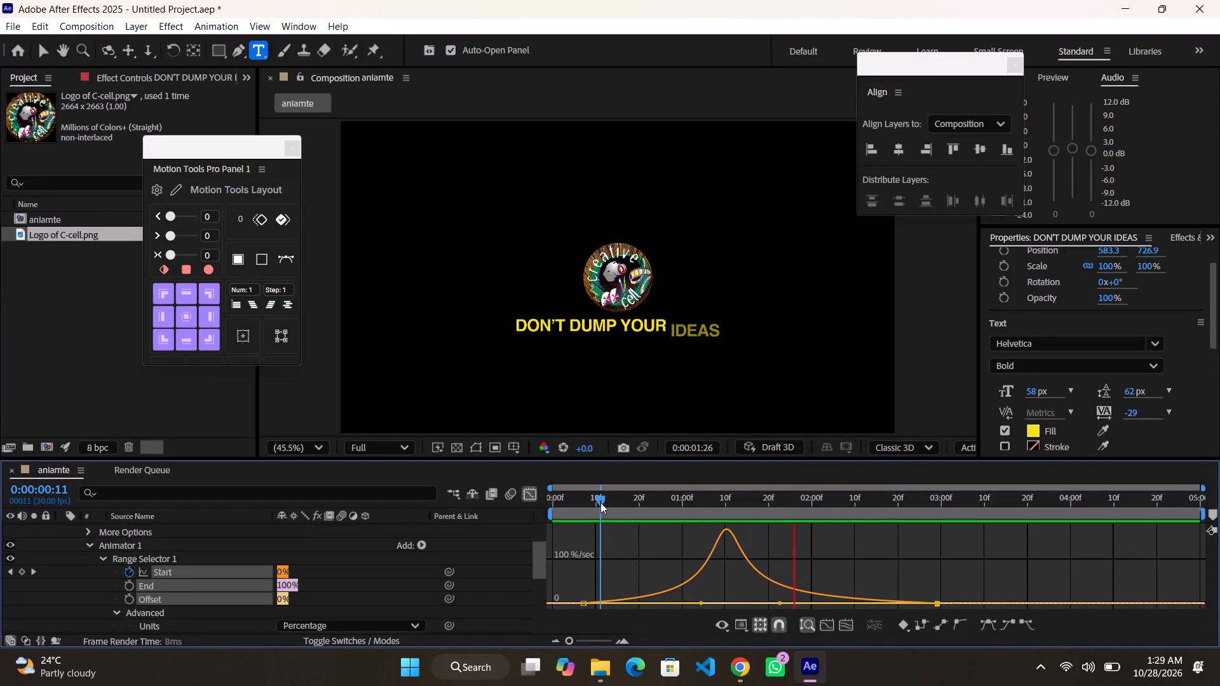
key(space)
drag(600, 502, 556, 501)
key(space)
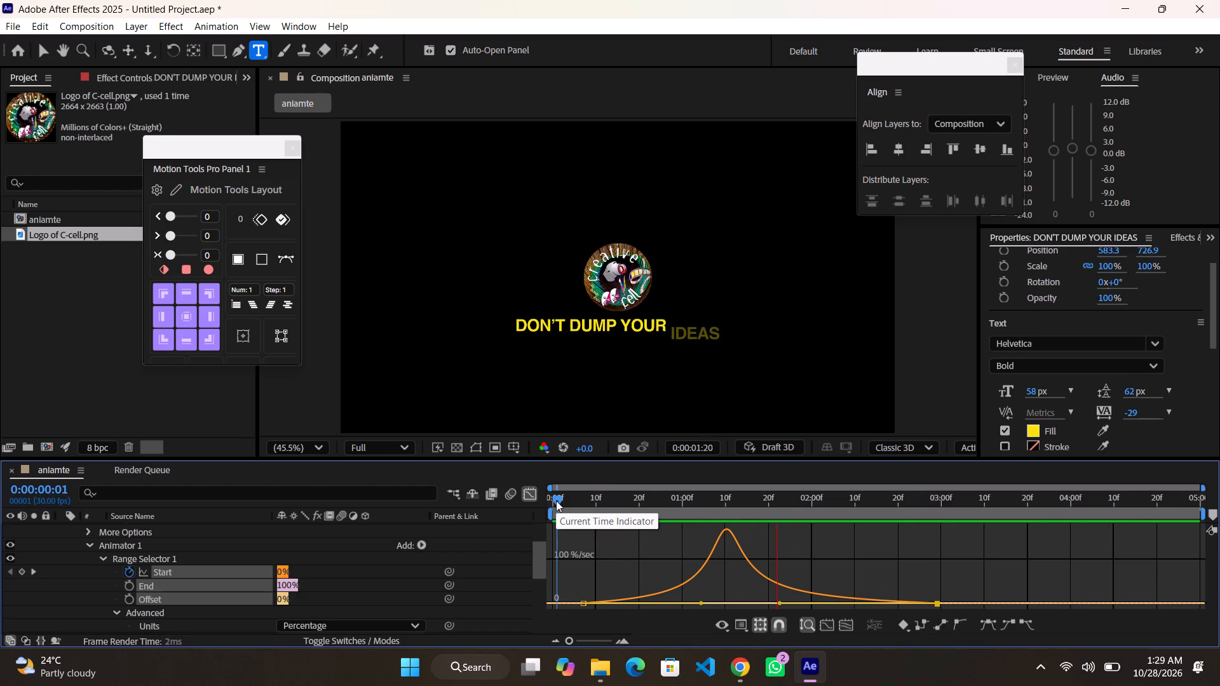
key(space)
click(529, 484)
click(530, 495)
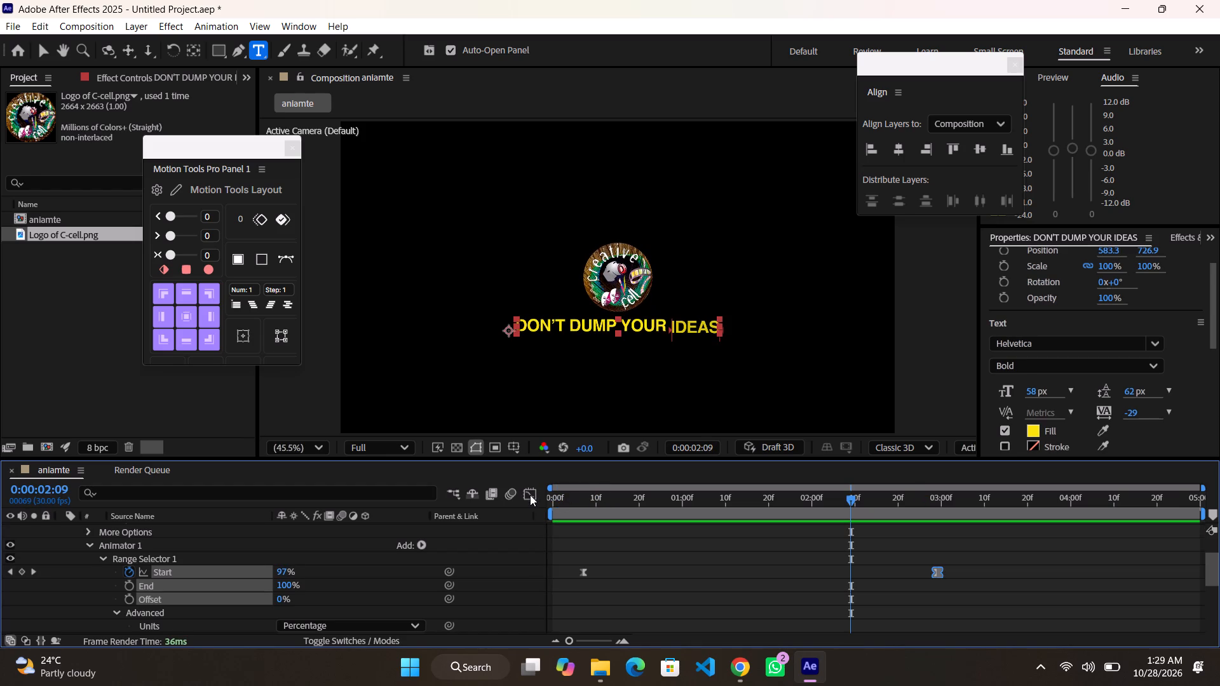
drag(714, 505, 589, 517)
key(space)
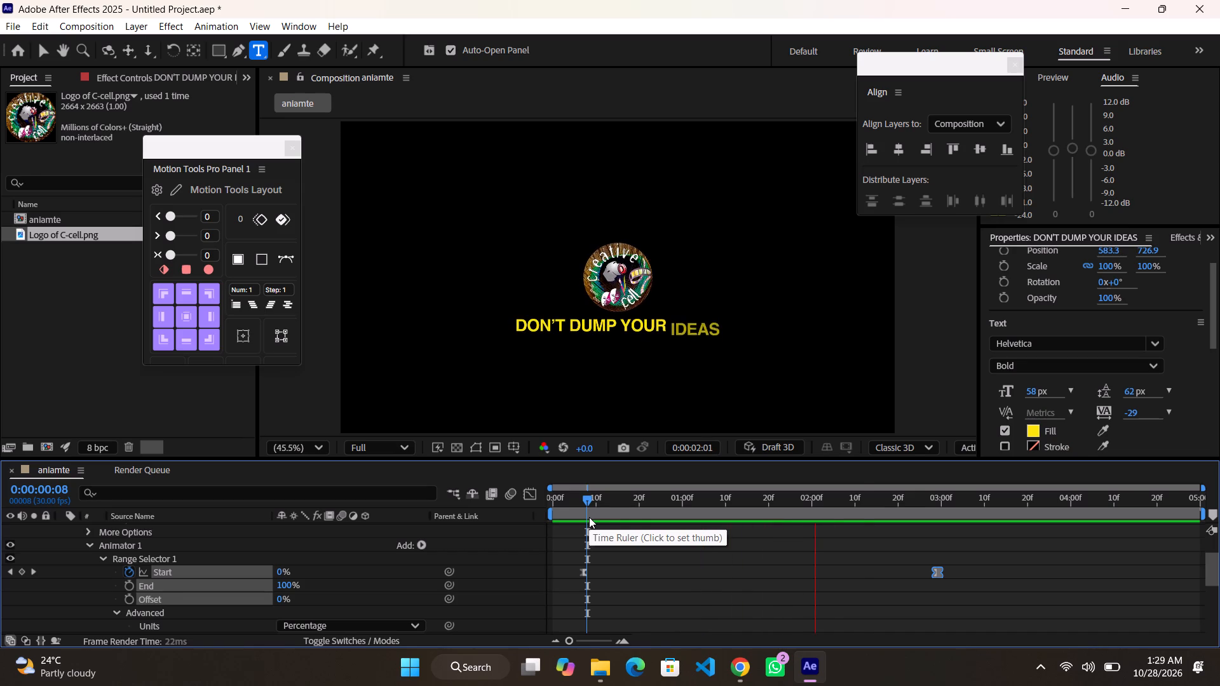
key(space)
Collapse the text layer, reveal the Logo of C-cell.png keyframes, and move its last Opacity keyframe to about 0:00:00:20.
scroll(589, 517, up, 3)
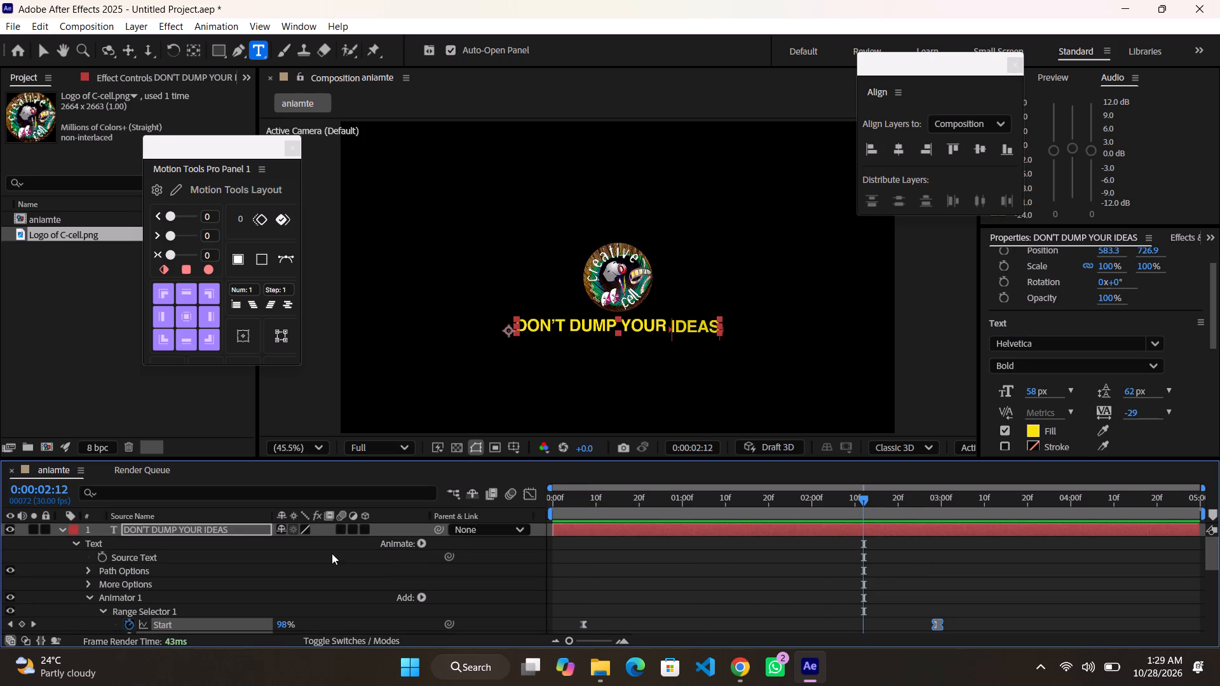
click(62, 528)
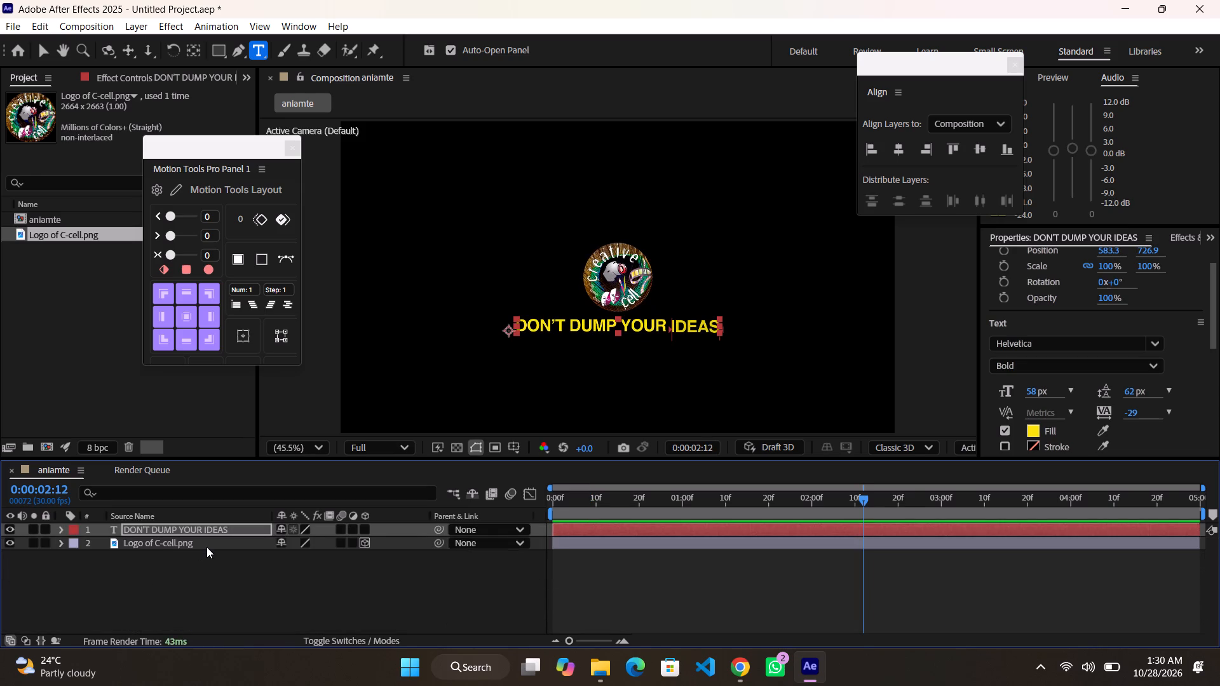
click(173, 547)
key(u)
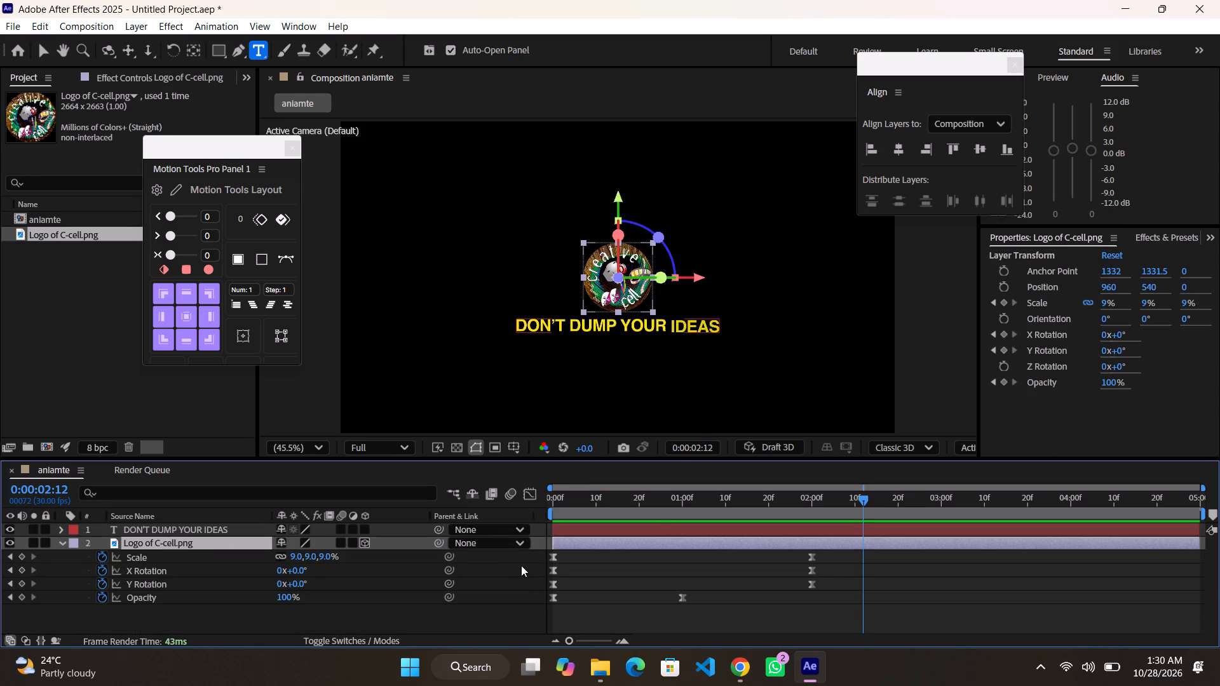
drag(646, 495, 662, 528)
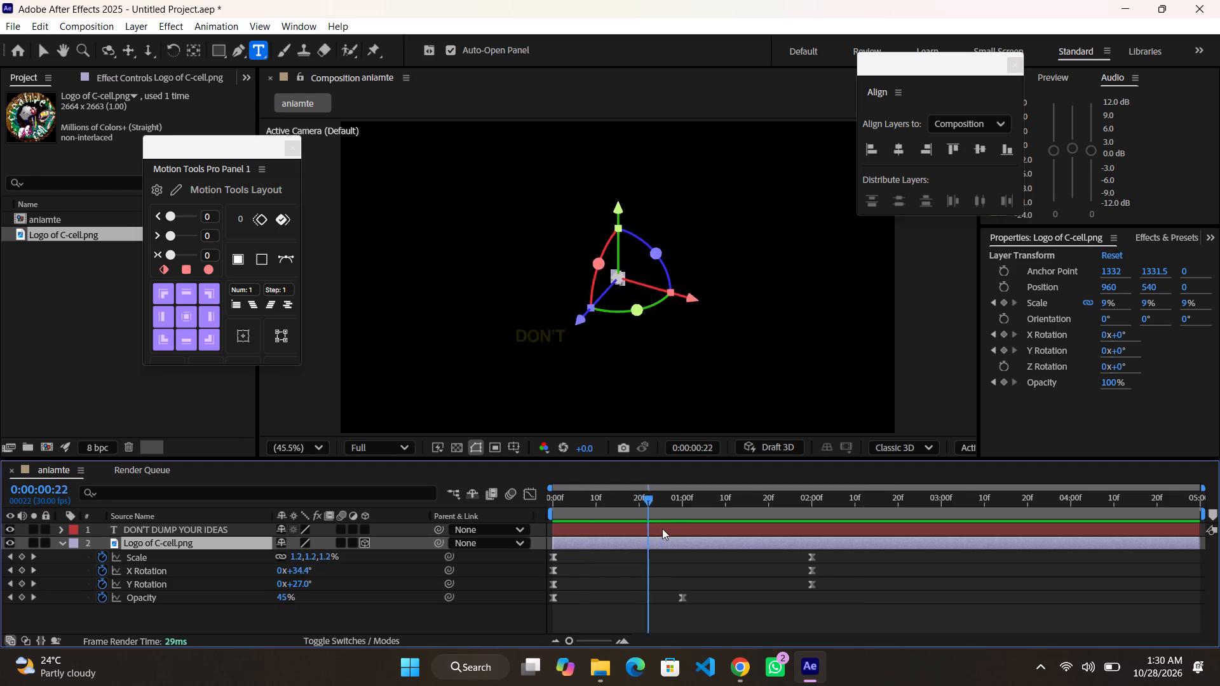
drag(662, 528, 672, 541)
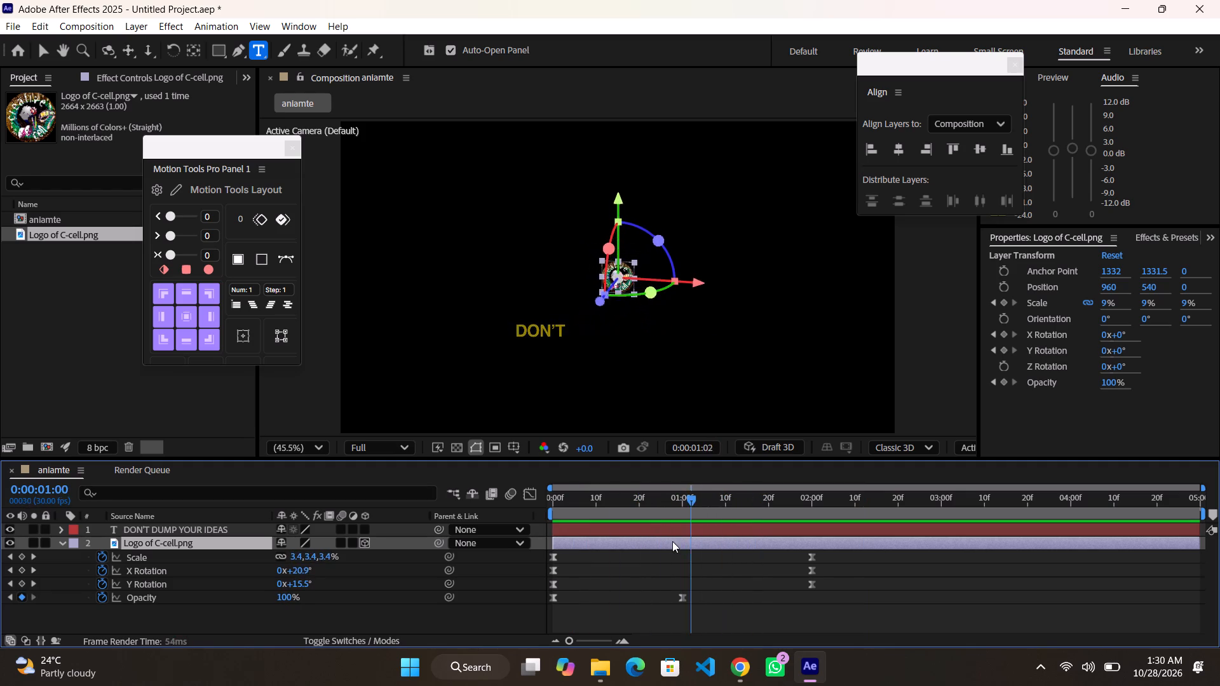
drag(672, 541, 667, 542)
drag(681, 599, 680, 600)
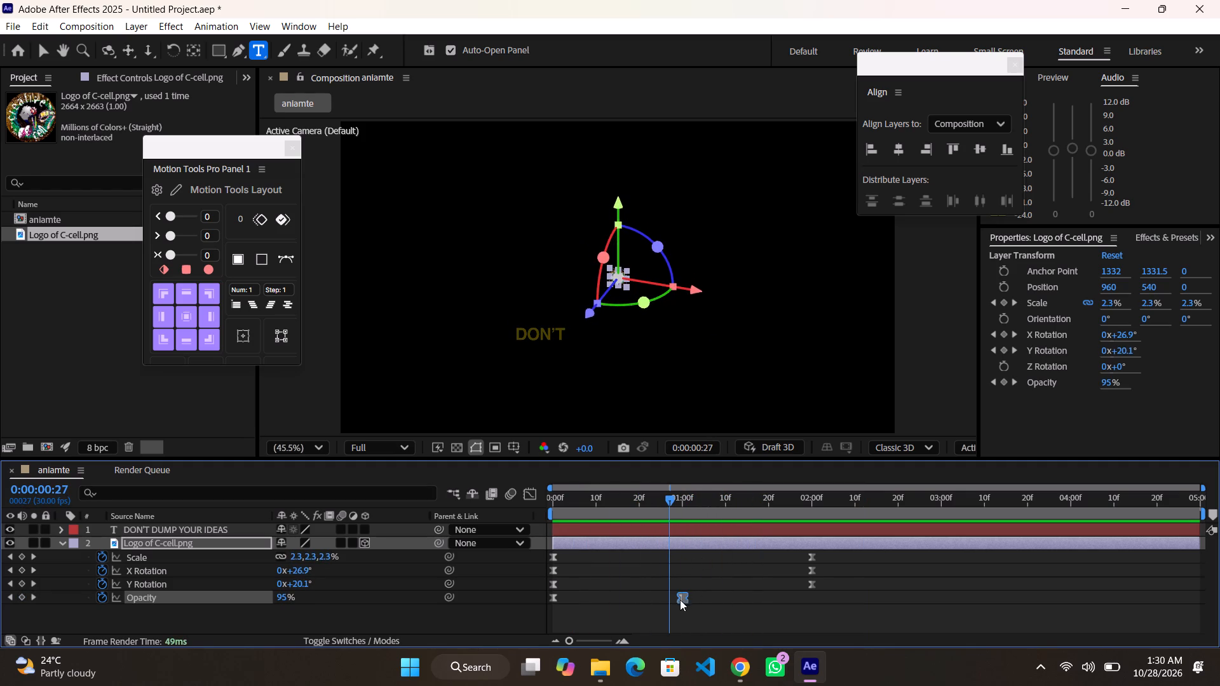
drag(680, 600, 638, 598)
Scrub the logo and text animation up to 0:00:01:20, and preview it repeatedly from 0:00:00:00 to check the faster logo fade-in.
drag(617, 502, 511, 519)
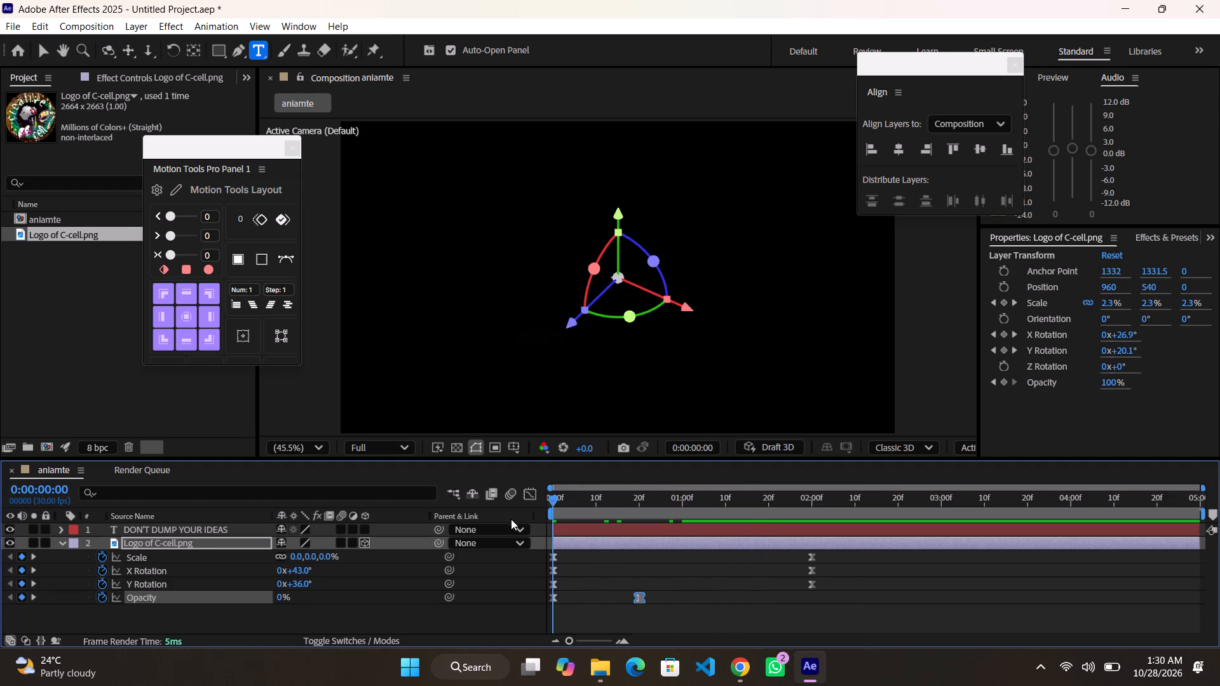
drag(511, 519, 770, 509)
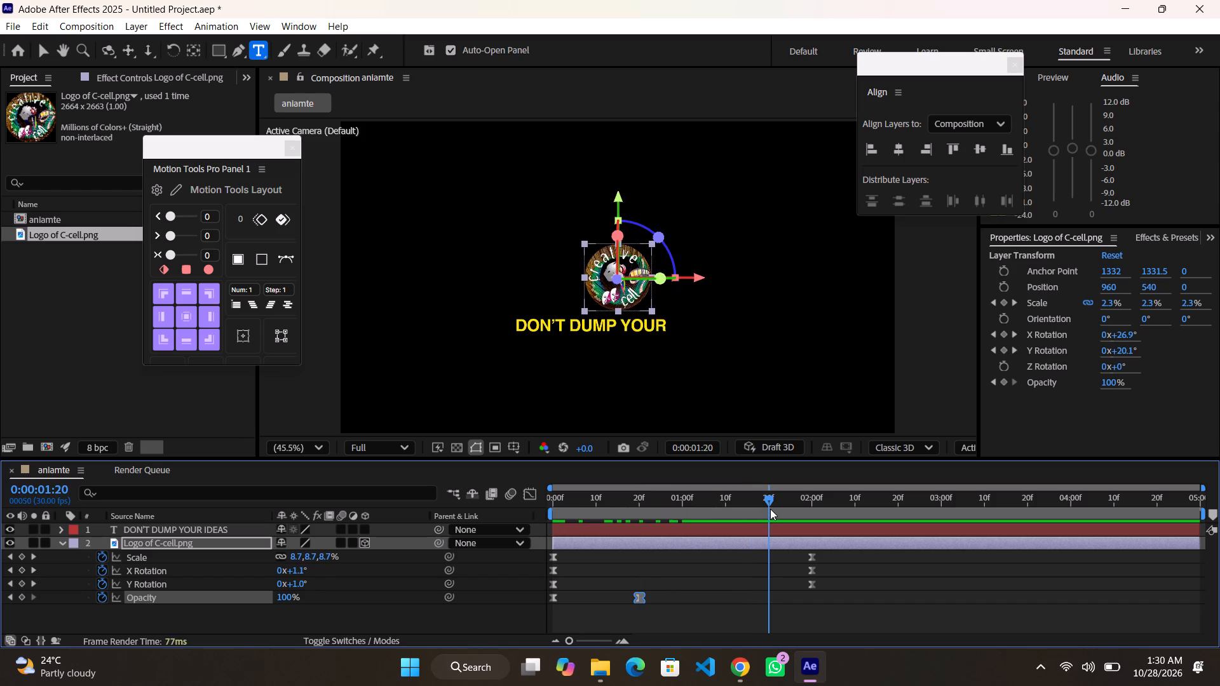
drag(770, 509, 679, 533)
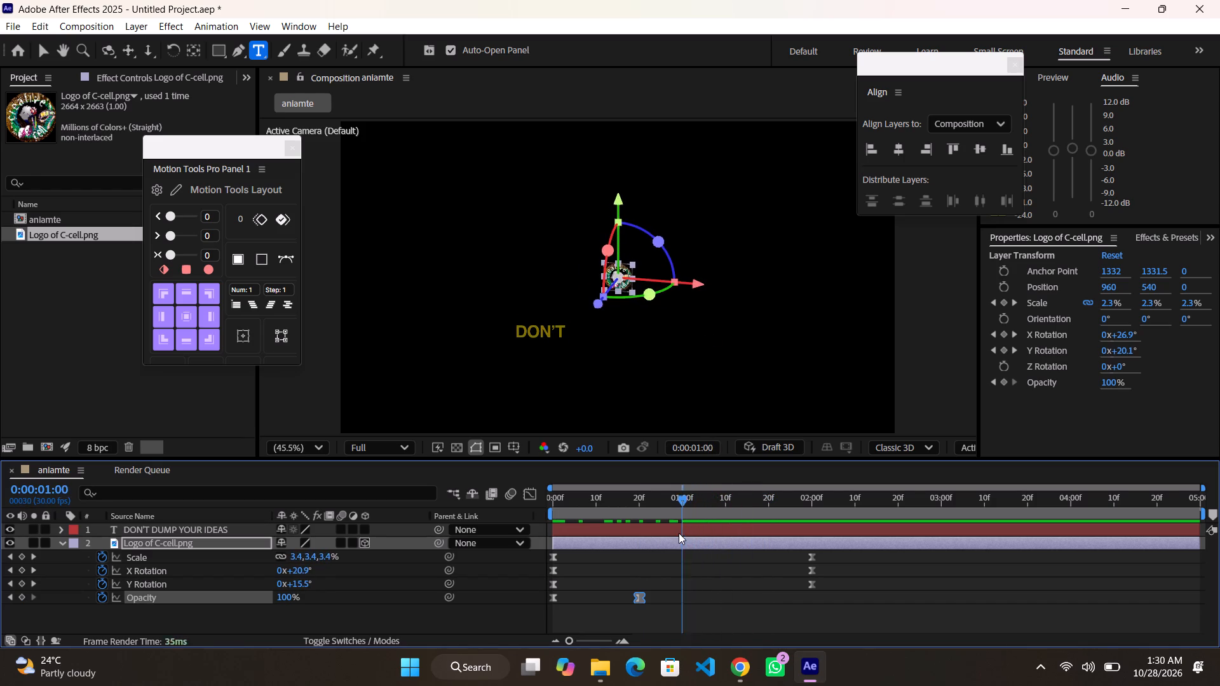
drag(679, 533, 494, 551)
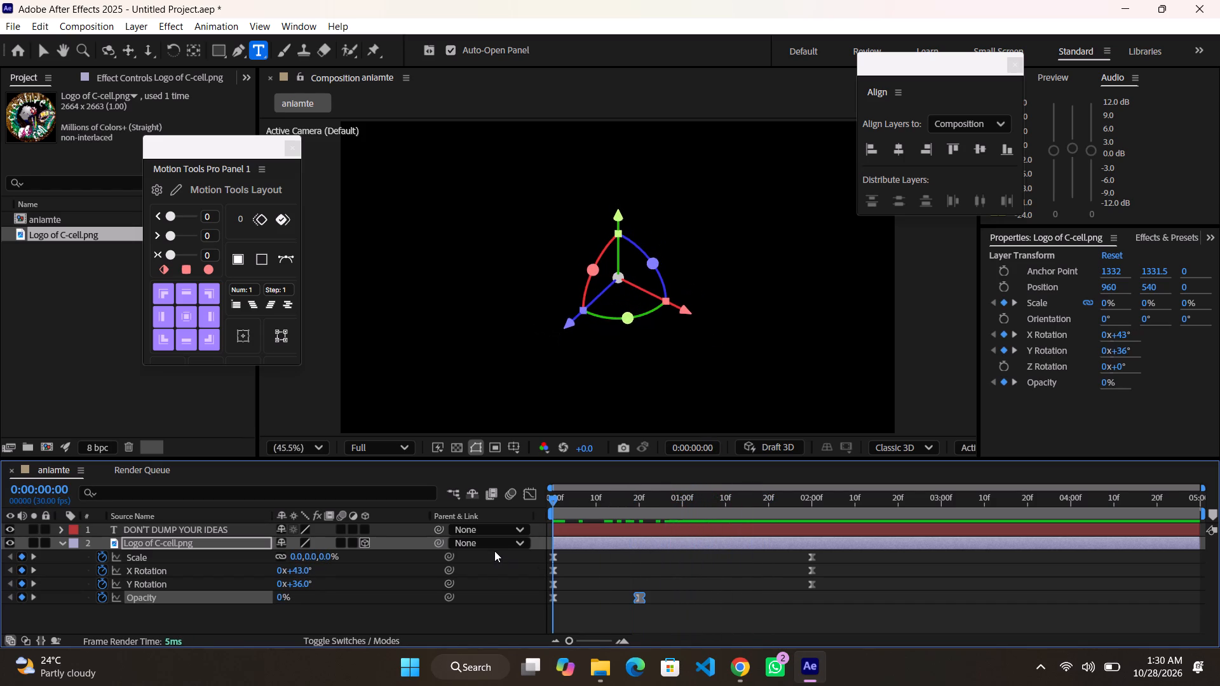
key(space)
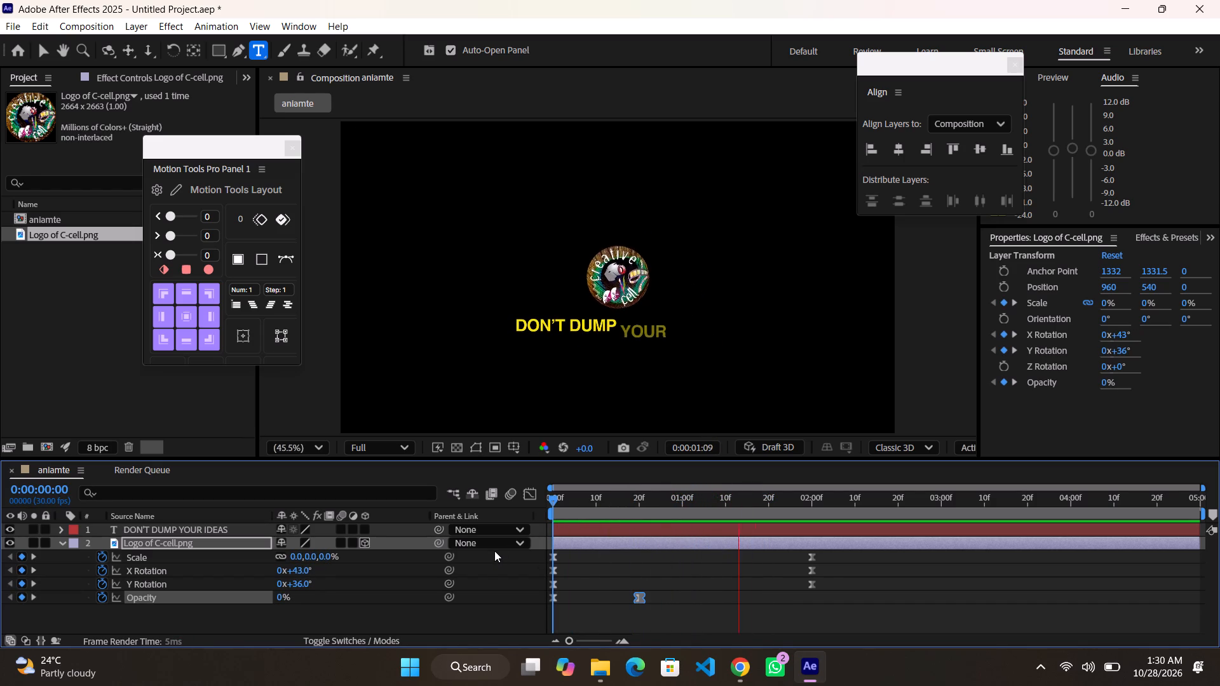
drag(562, 513, 520, 520)
key(space)
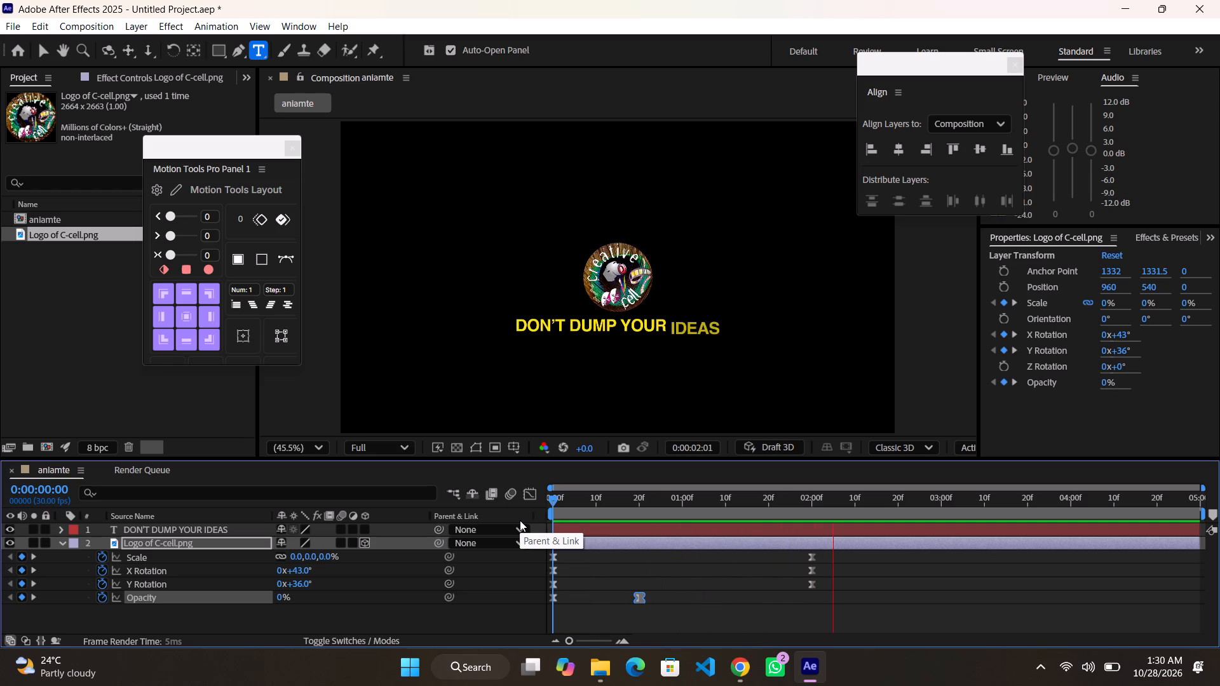
drag(602, 497, 512, 511)
key(space)
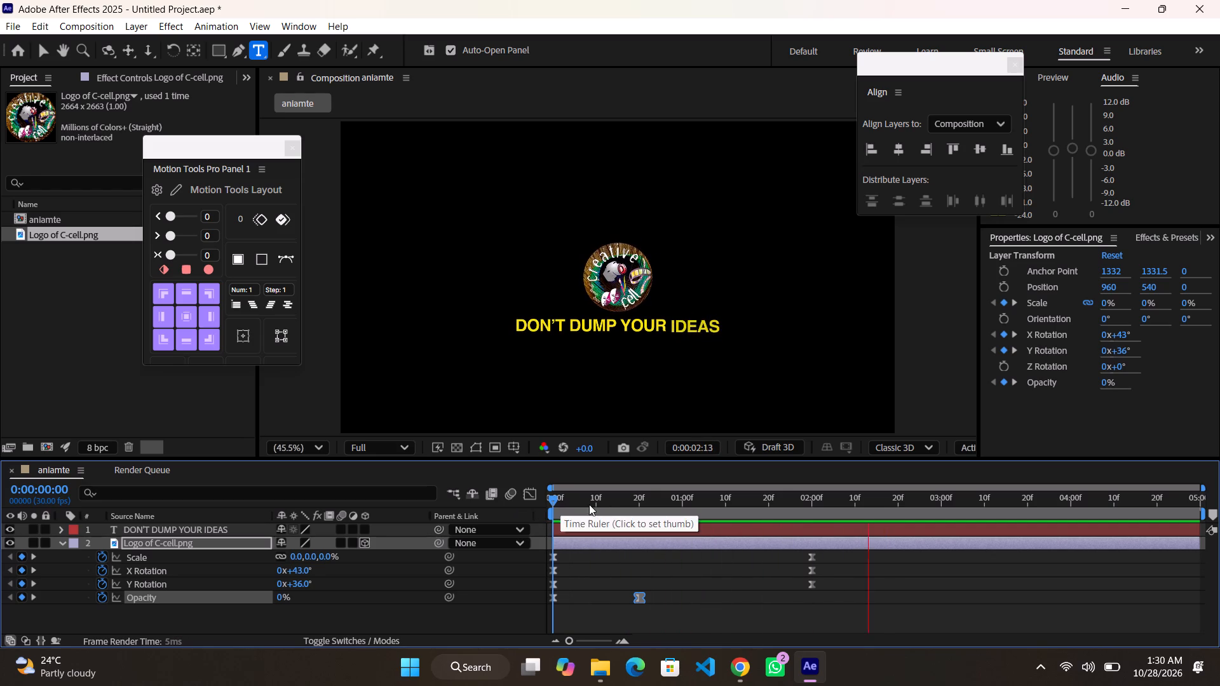
drag(589, 504, 504, 516)
key(space)
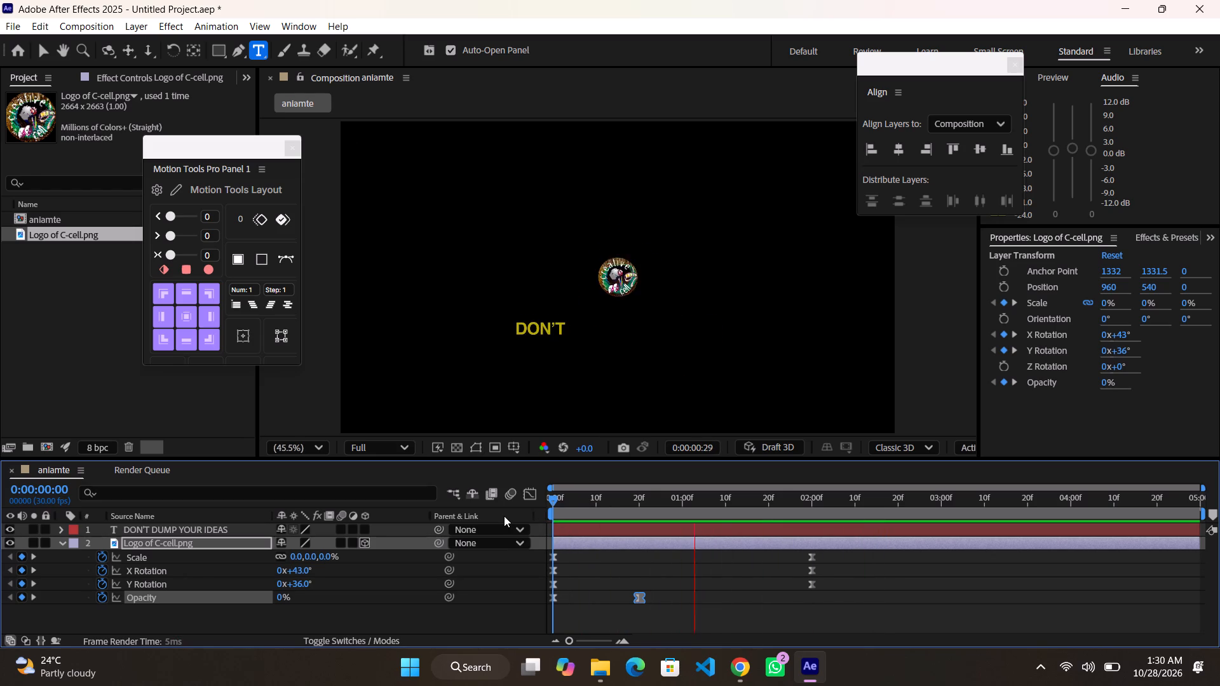
key(space)
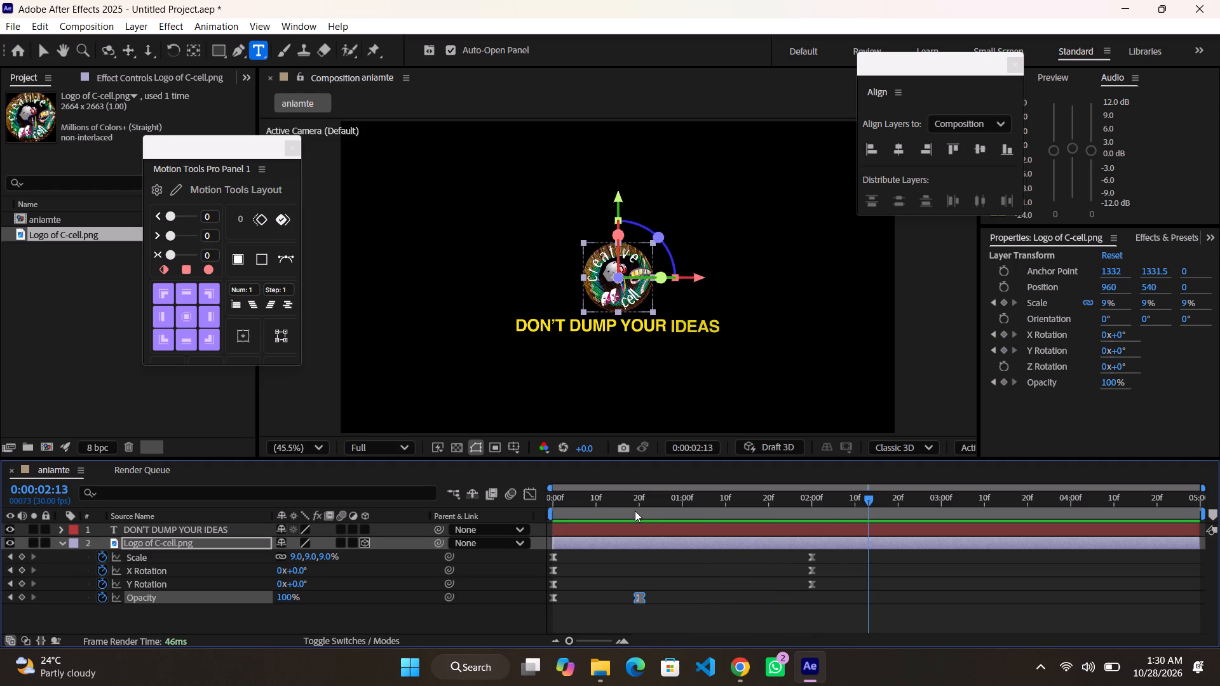
drag(634, 508, 509, 511)
key(space)
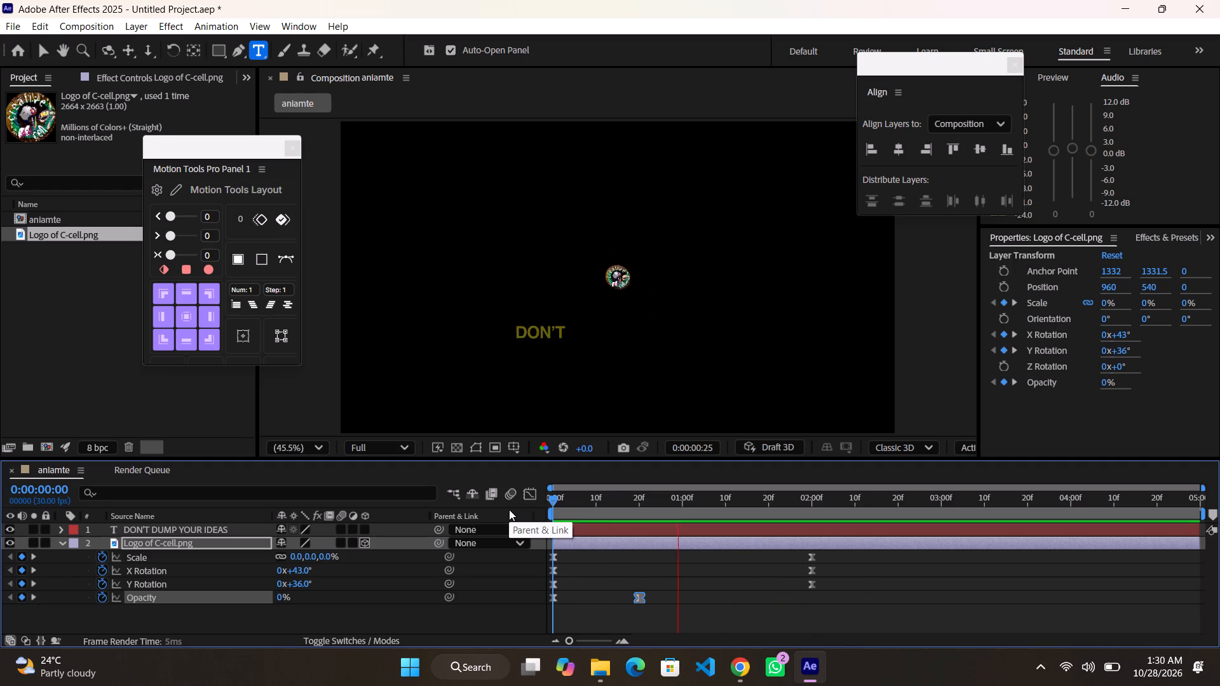
key(space)
Review the combined logo and text timing by scrubbing and replaying from 0:00:00:00, and return the playhead to the start.
drag(614, 497, 962, 530)
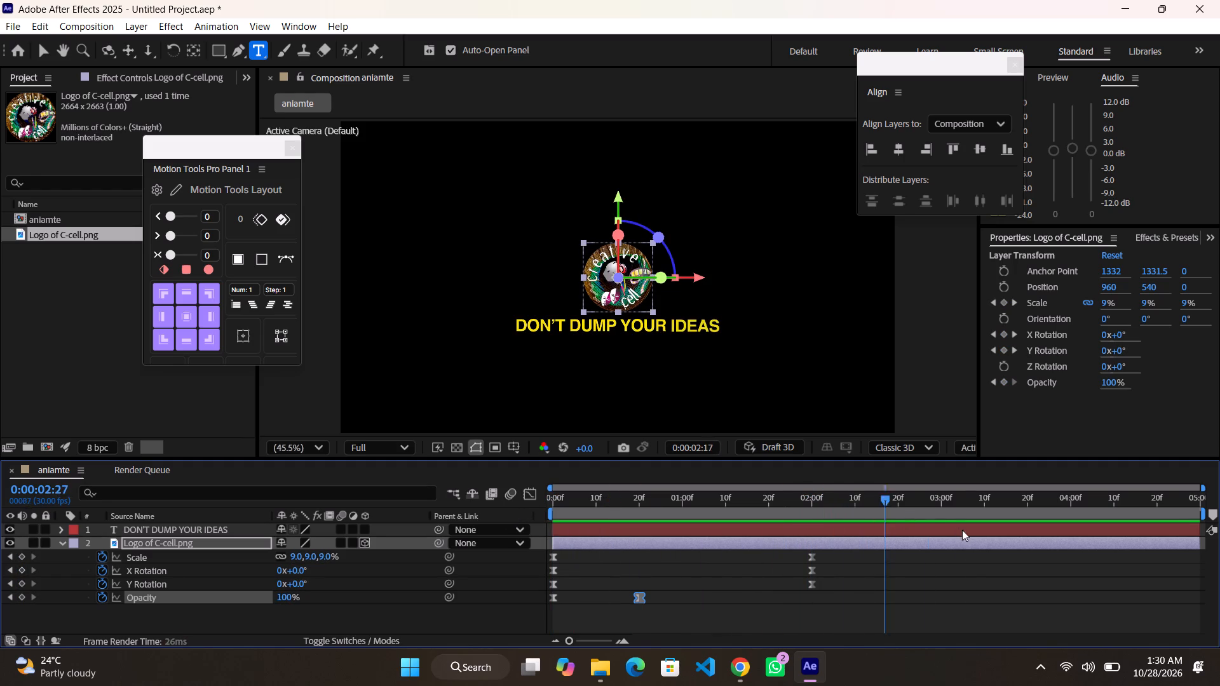
drag(962, 530, 559, 574)
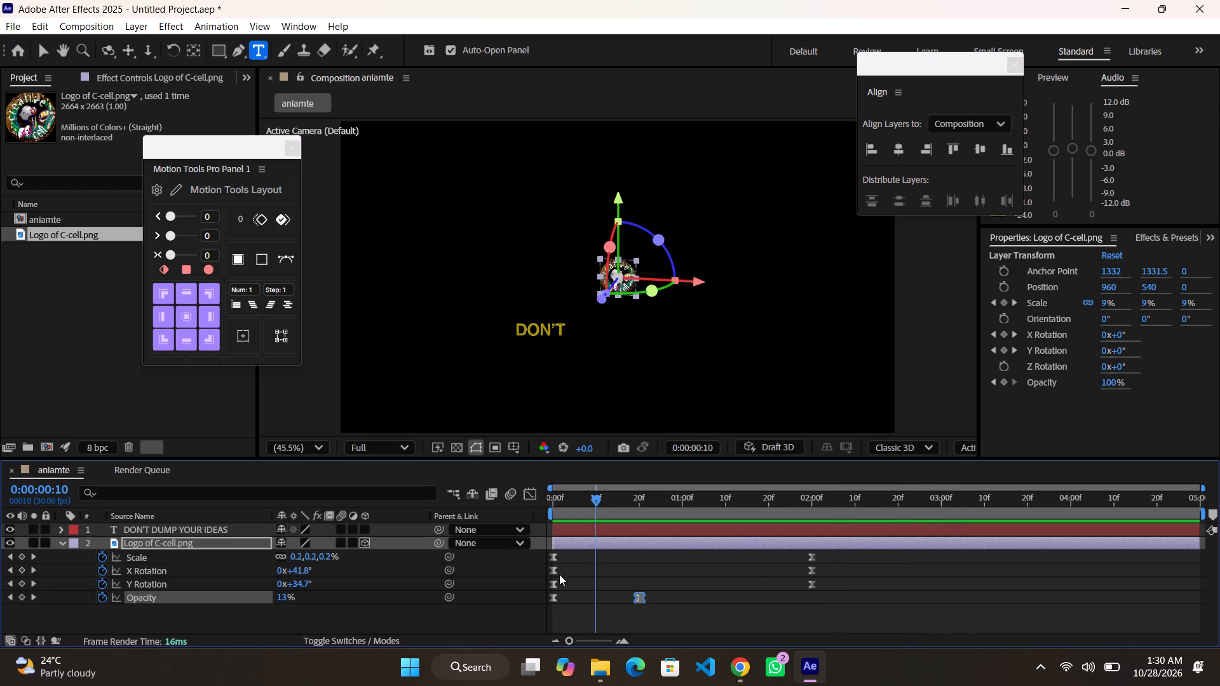
drag(559, 574, 539, 577)
key(space)
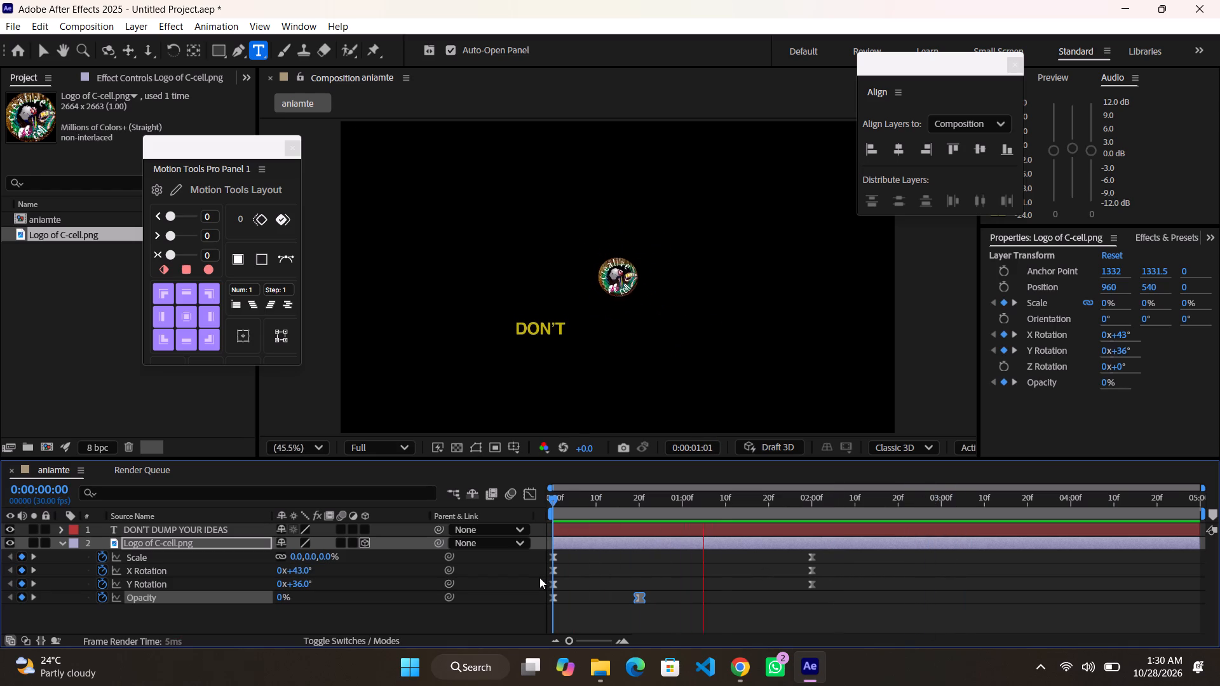
key(space)
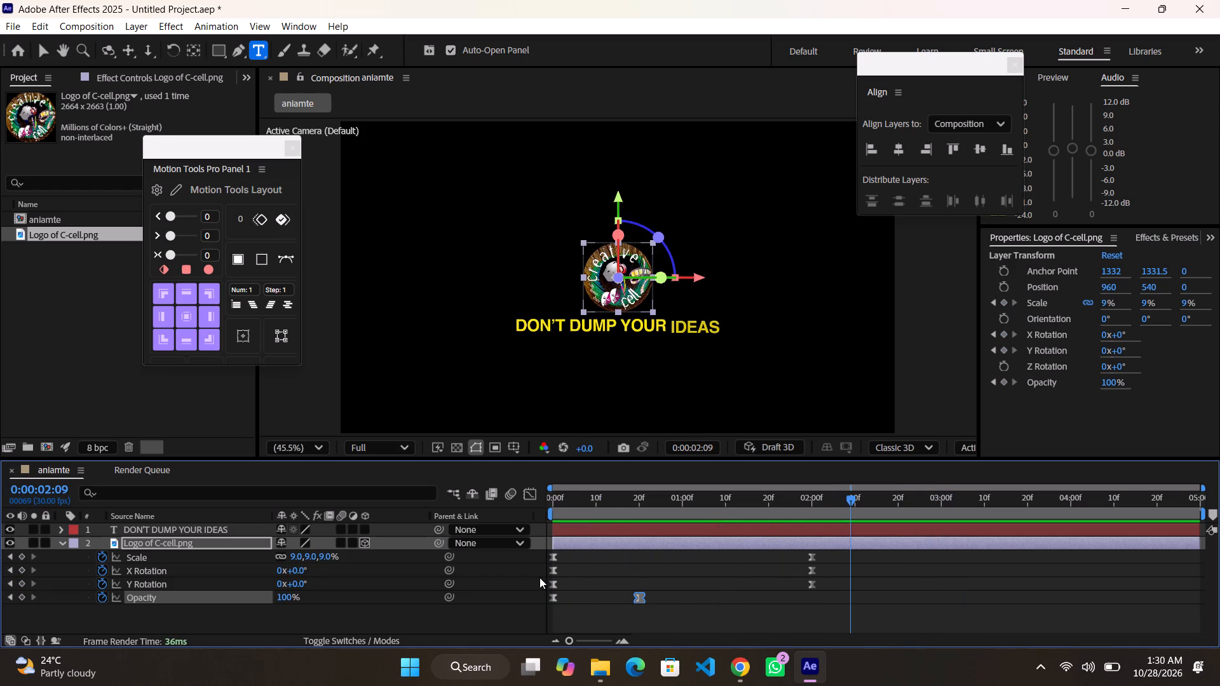
drag(663, 505, 568, 525)
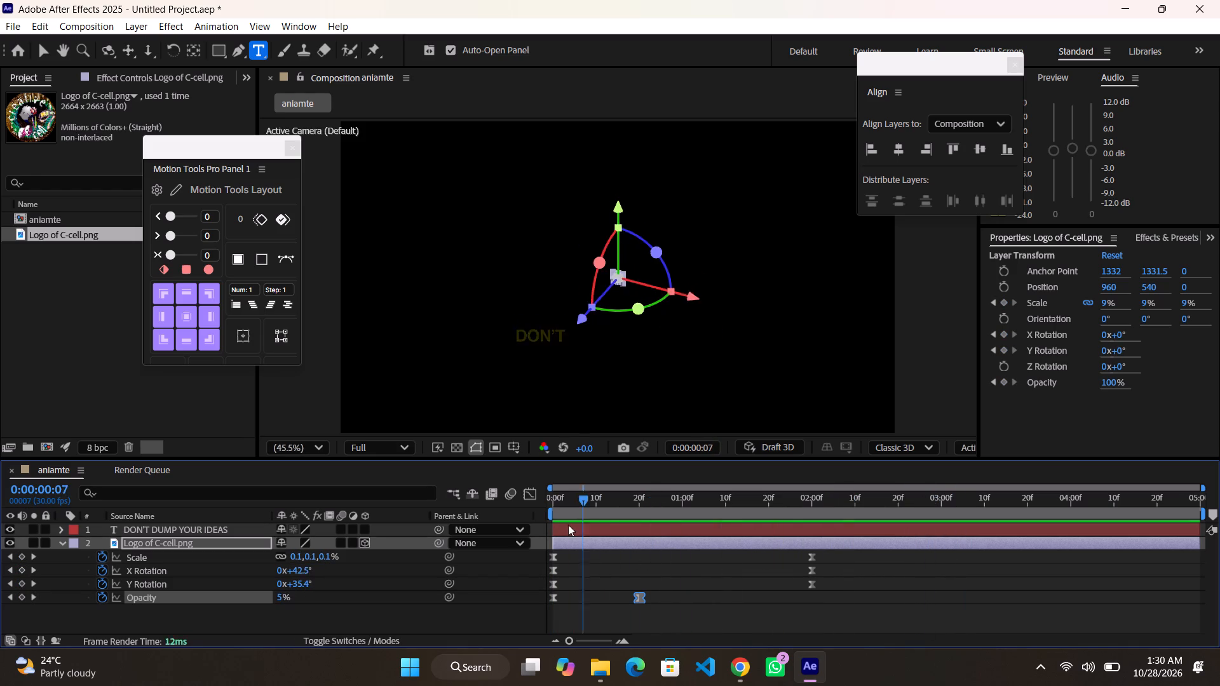
drag(568, 525, 503, 555)
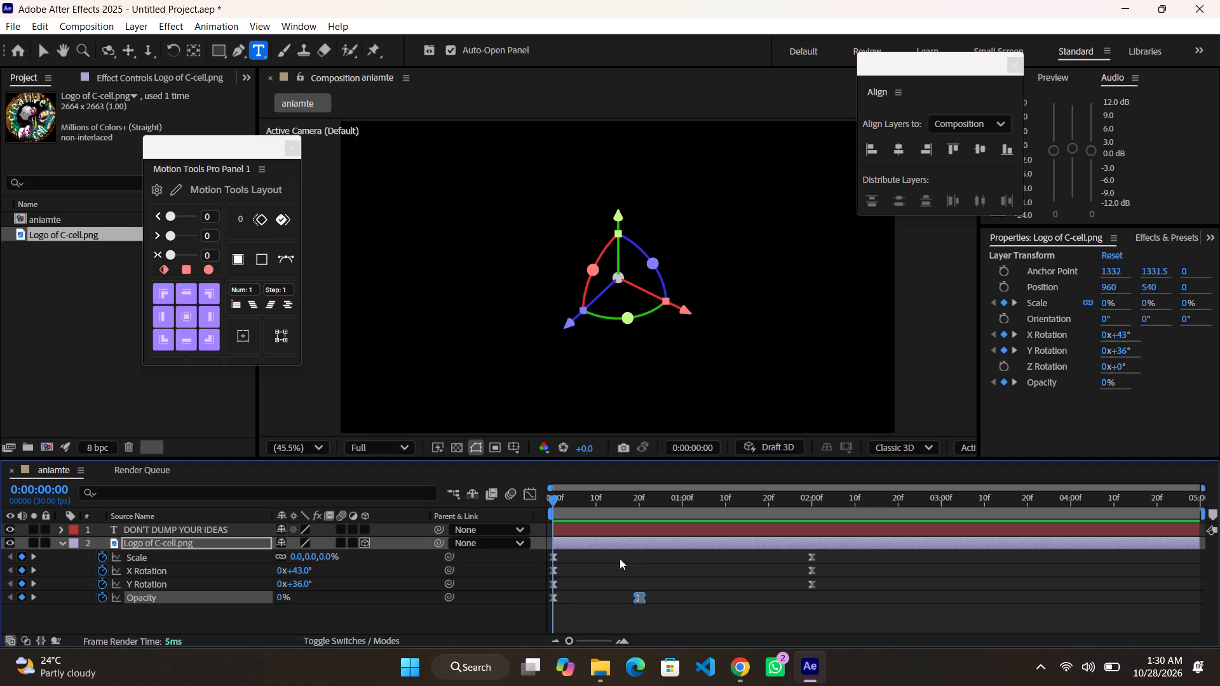
click(640, 528)
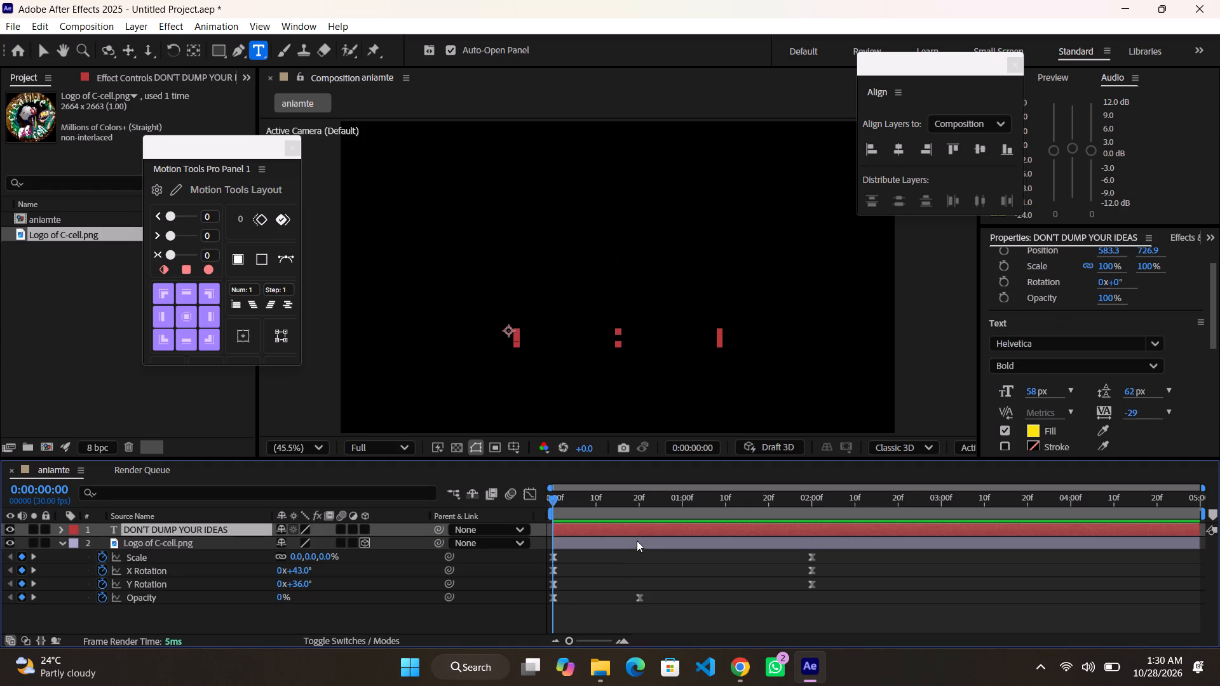
click(636, 542)
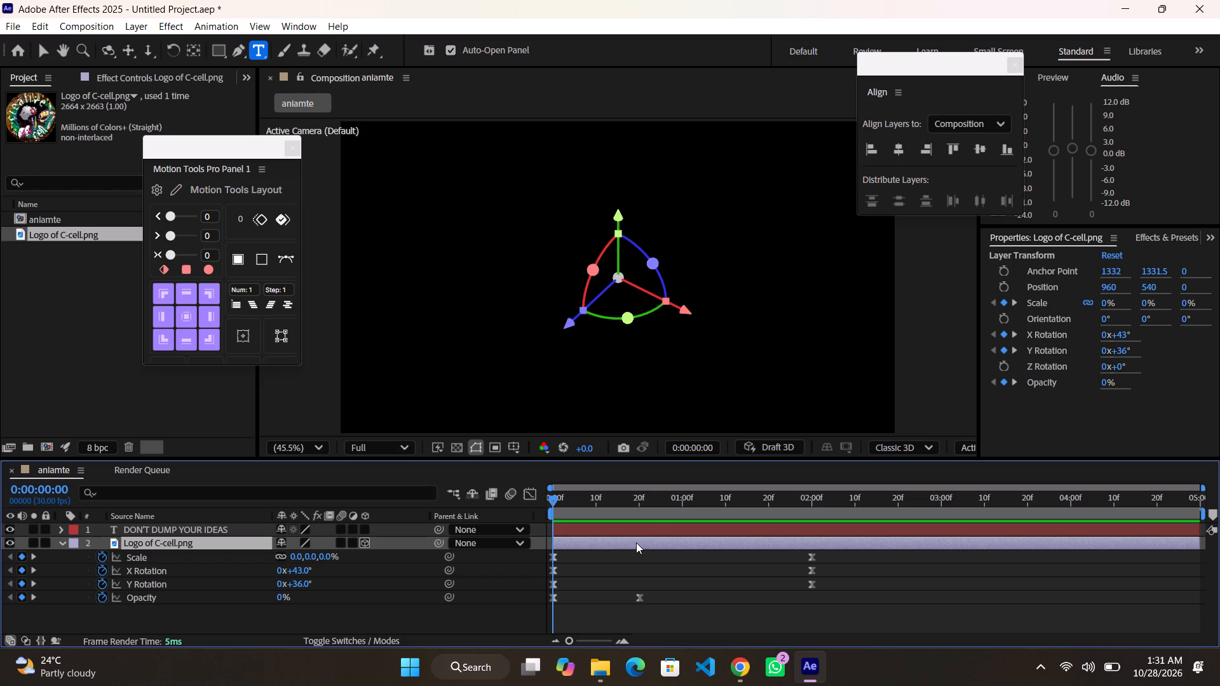
key(space)
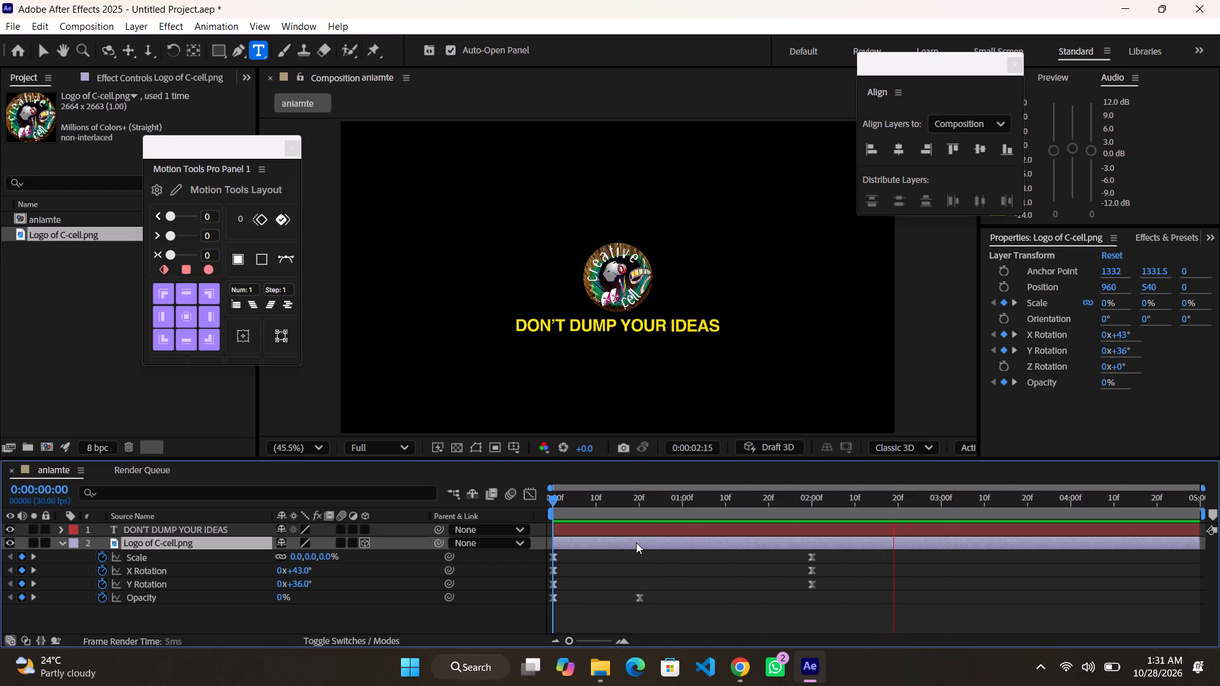
key(space)
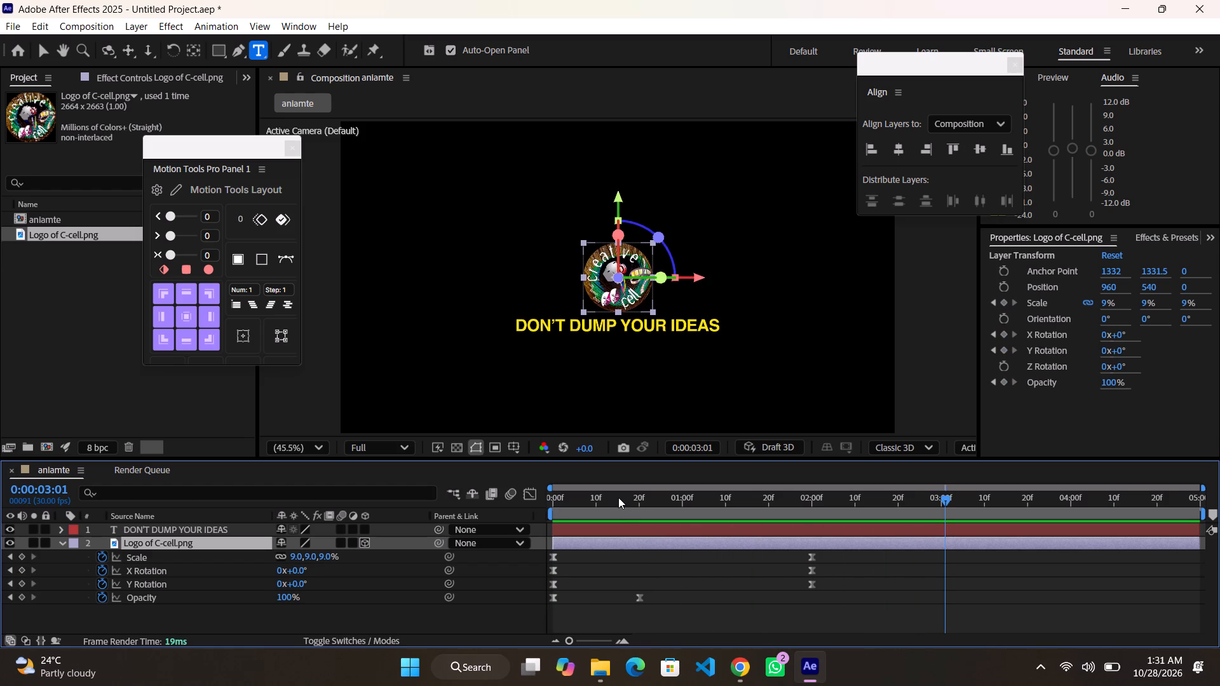
drag(590, 516, 590, 512)
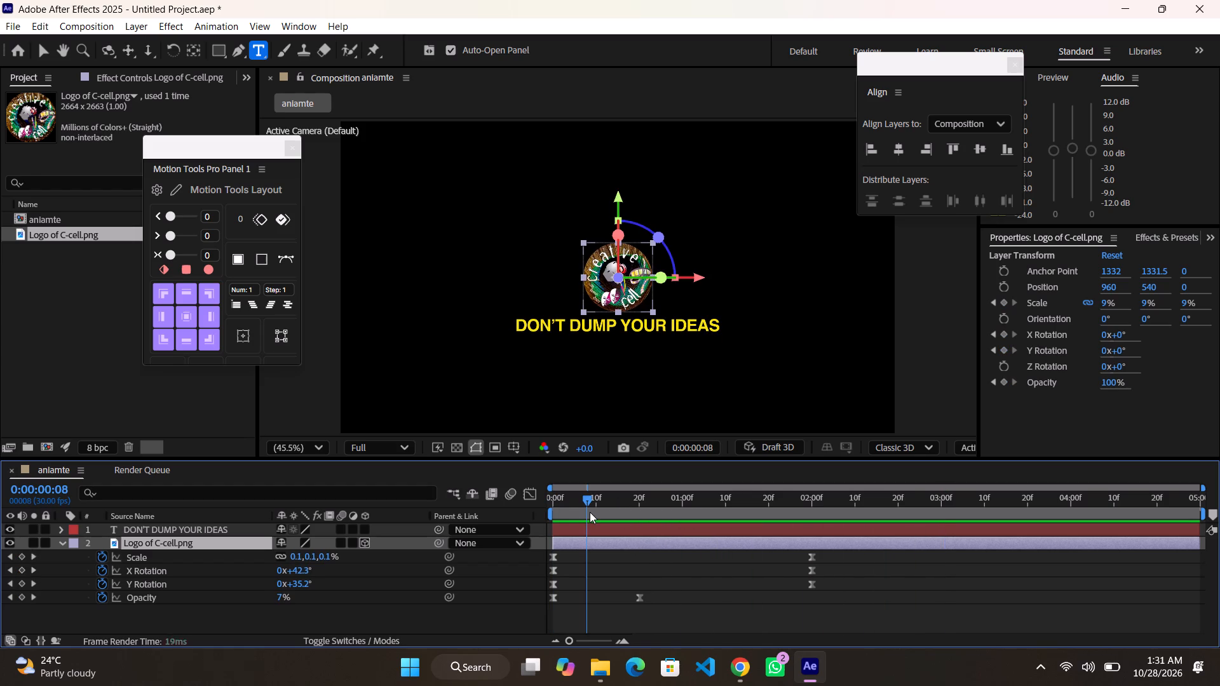
drag(590, 512, 767, 515)
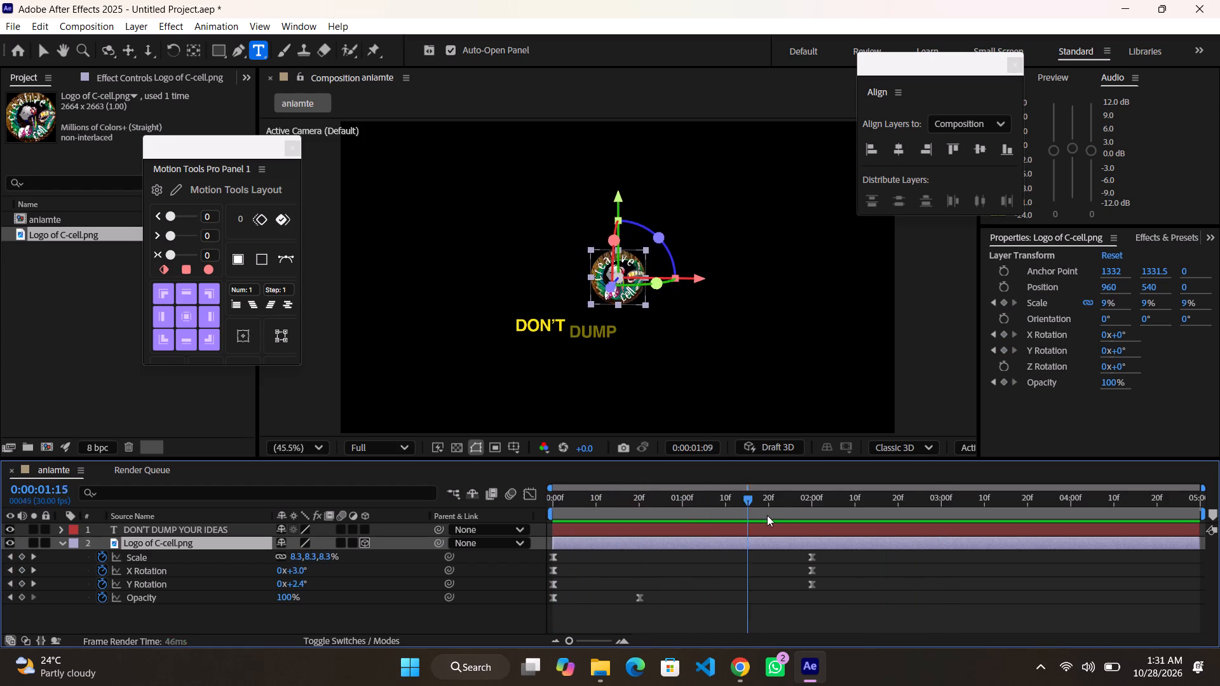
drag(767, 515, 513, 508)
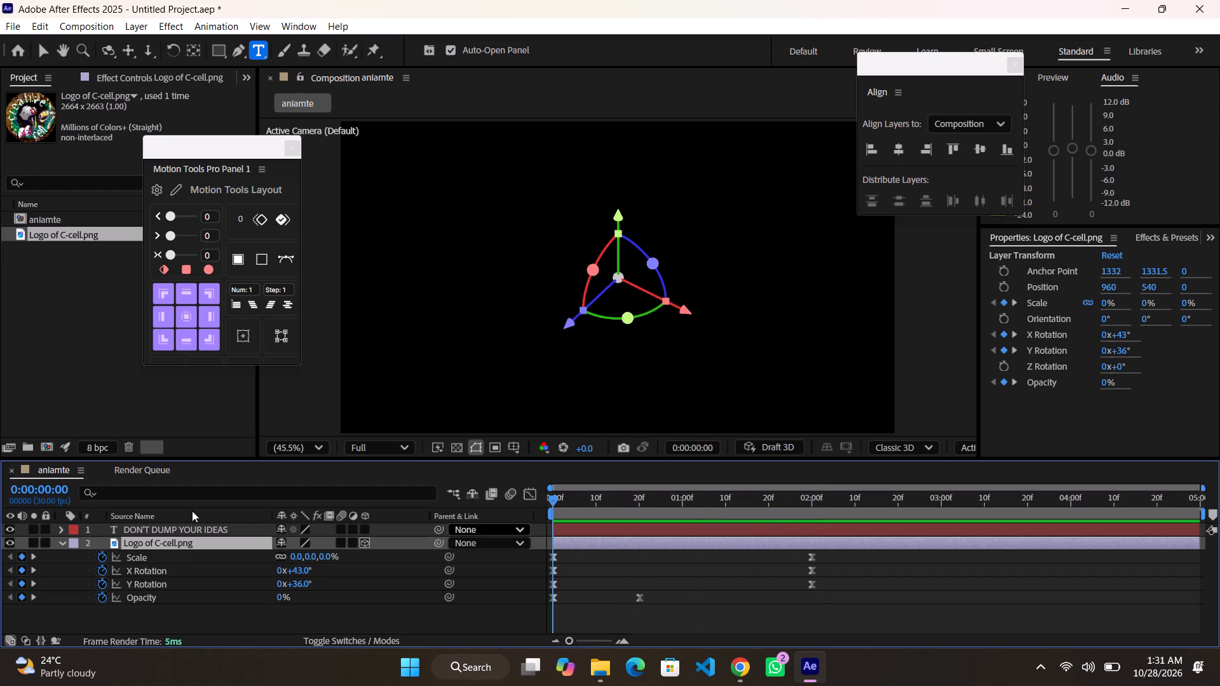
Collapse the Logo of C-cell.png layer's properties and deselect all layers.
click(59, 543)
click(153, 598)
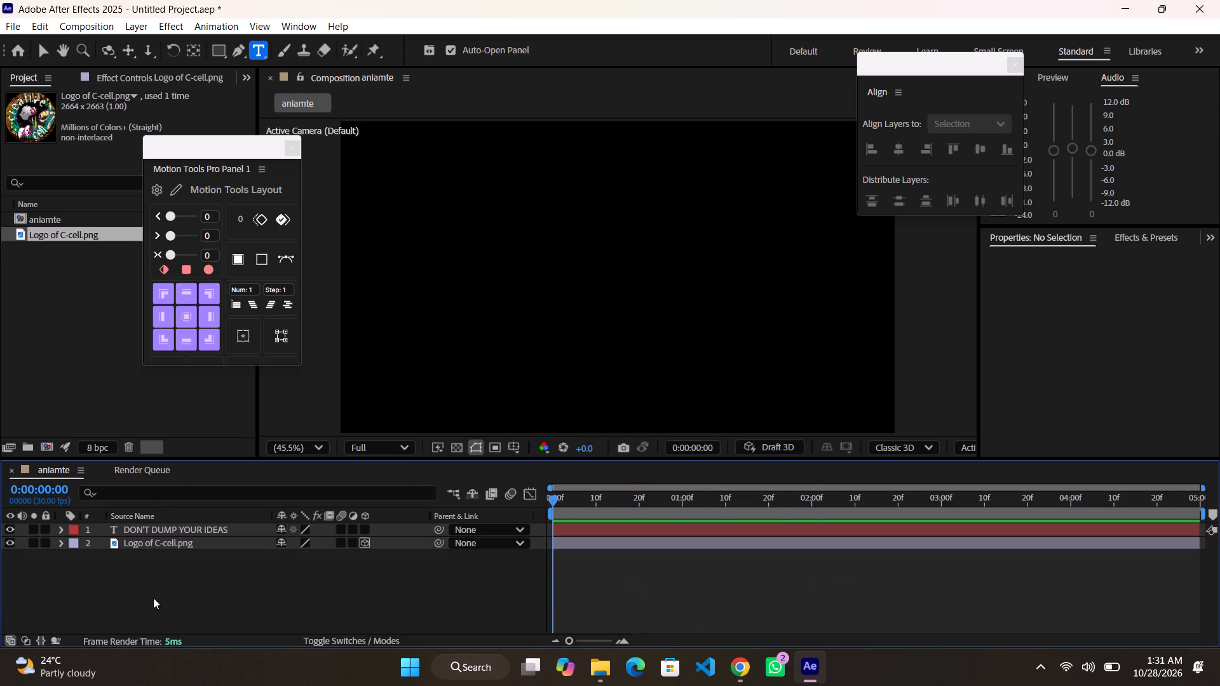
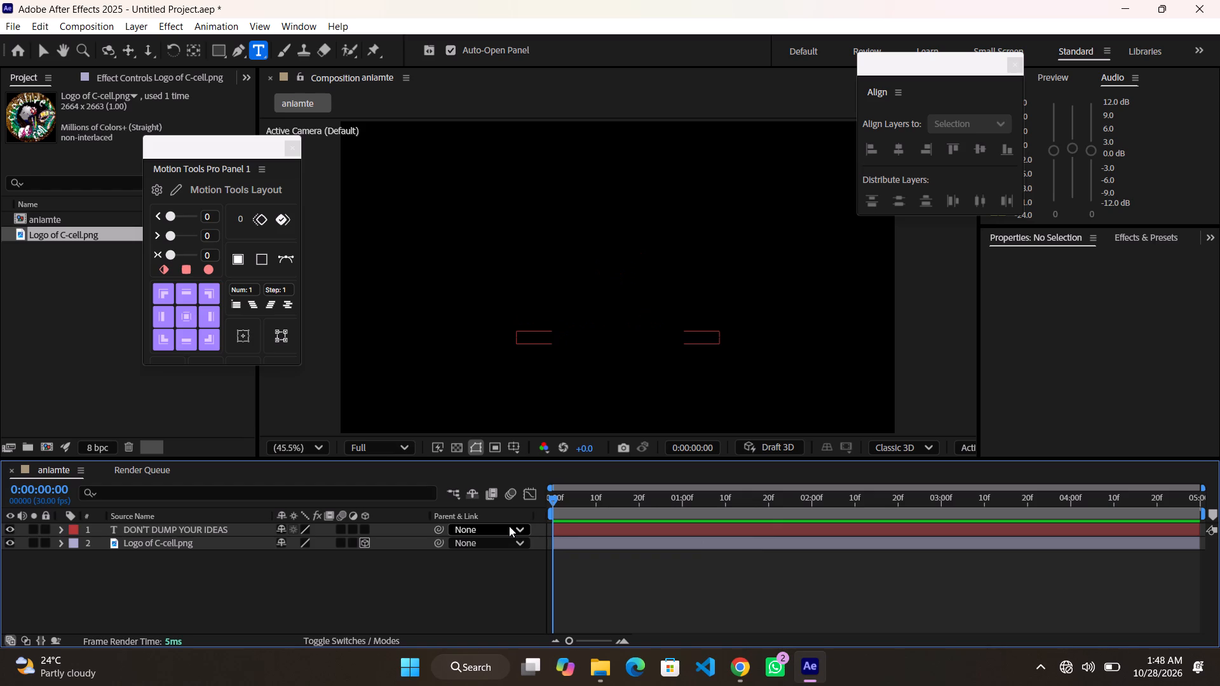
Preview the finished logo and text animation from 0:00:00:00 to check the overall timing.
key(space)
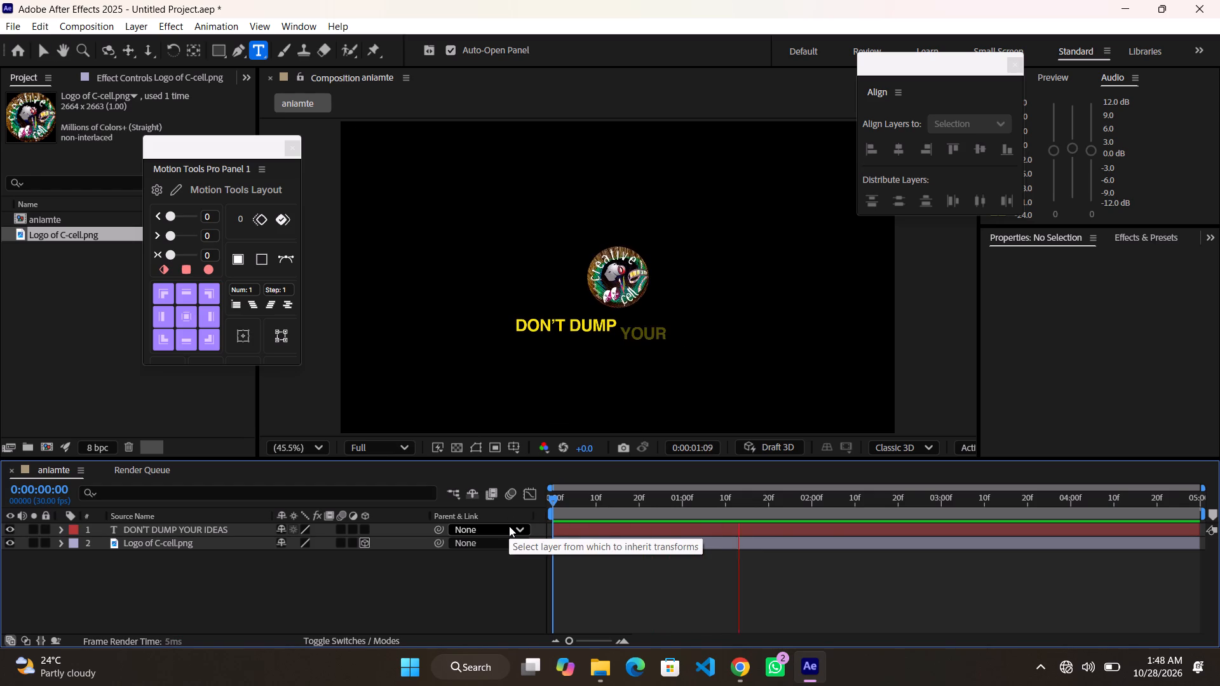
key(space)
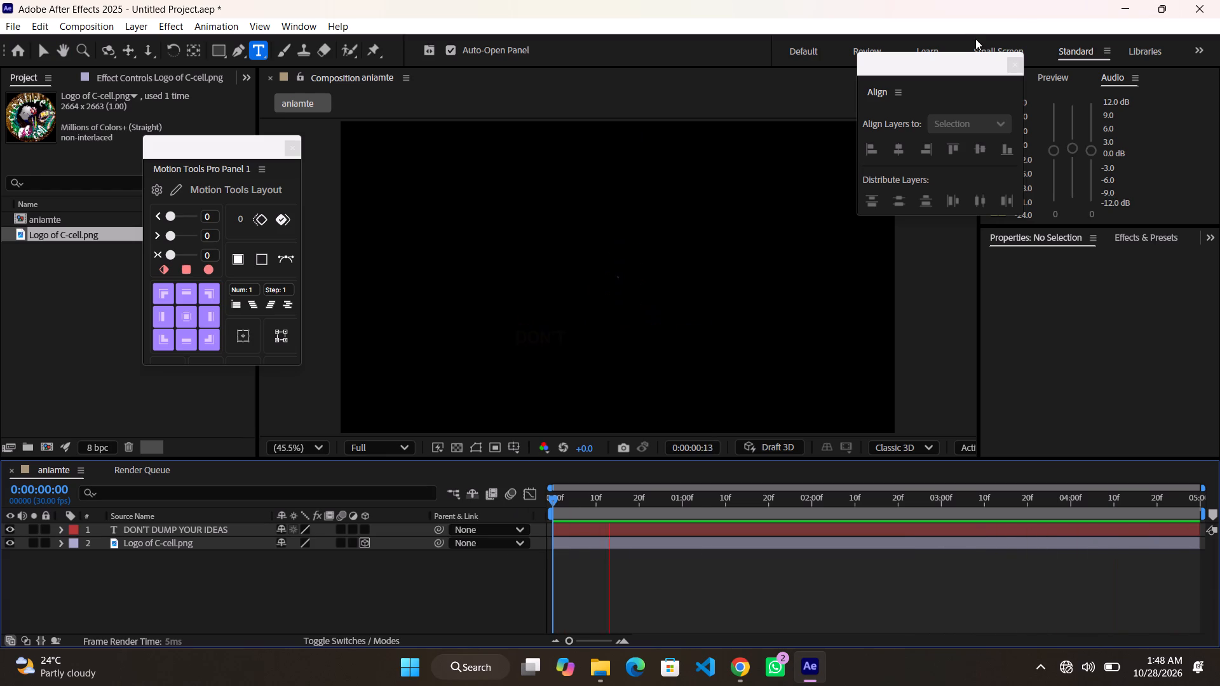
Save the project in the Downloads folder as an After Effects project named animate.
key(ctrl+s)
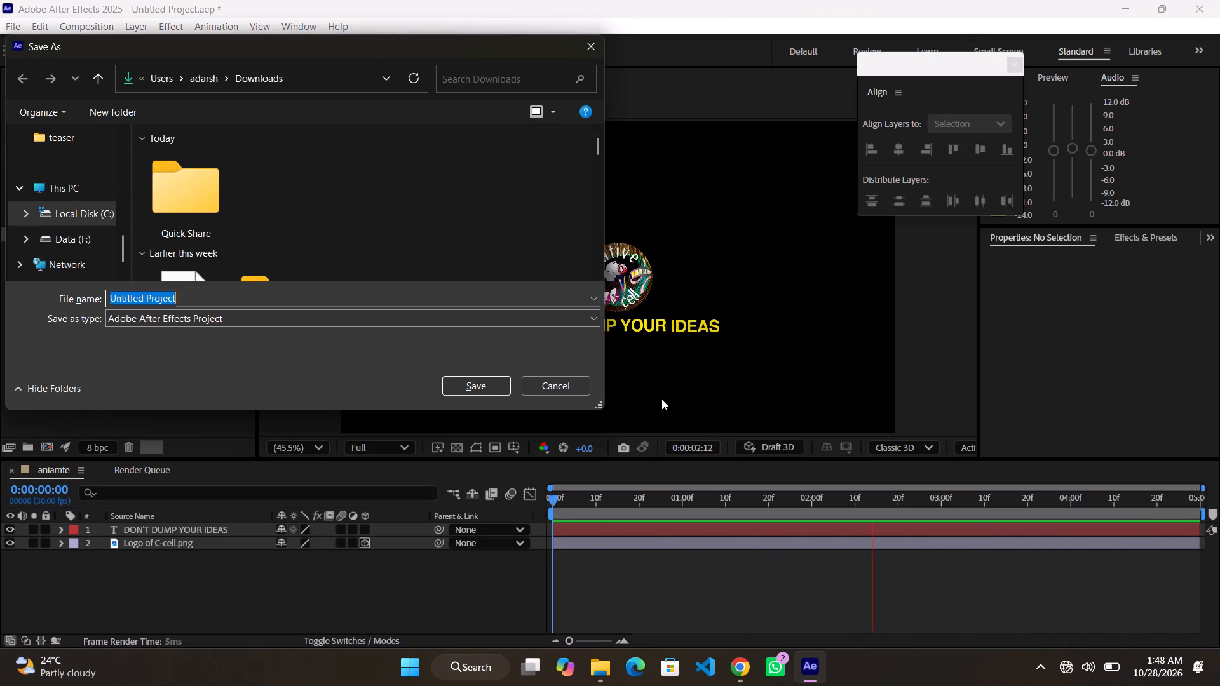
key(BackSpace)
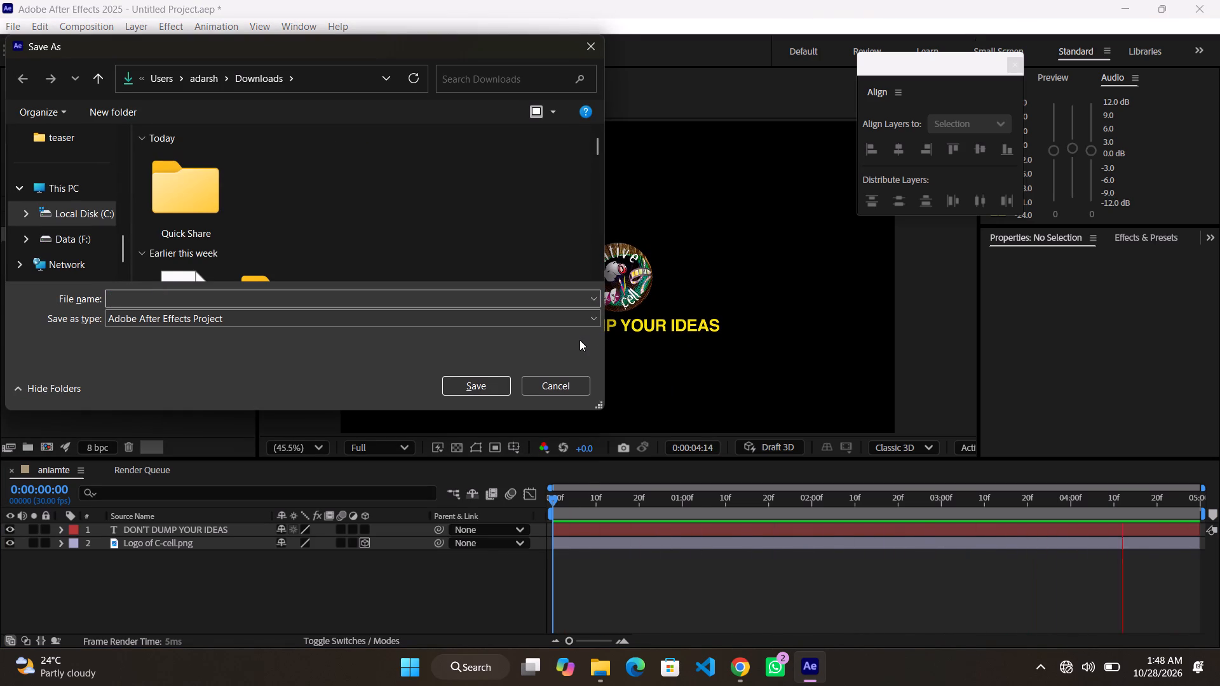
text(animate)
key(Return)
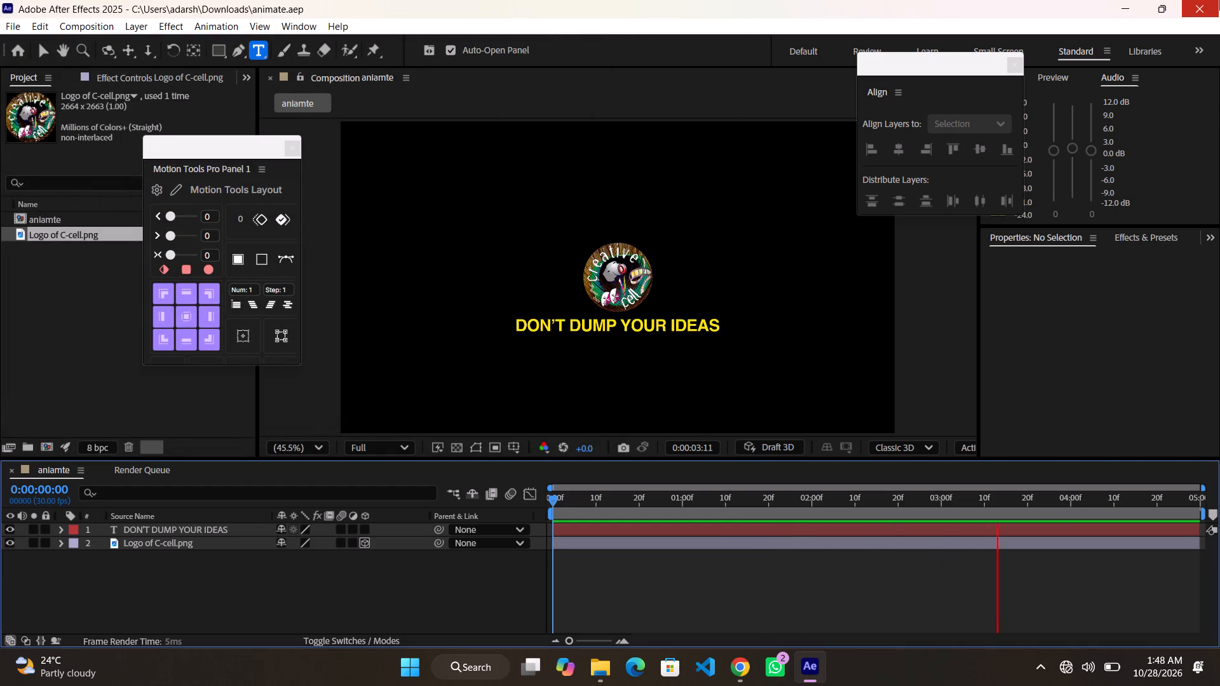
Close After Effects.
click(1219, 0)
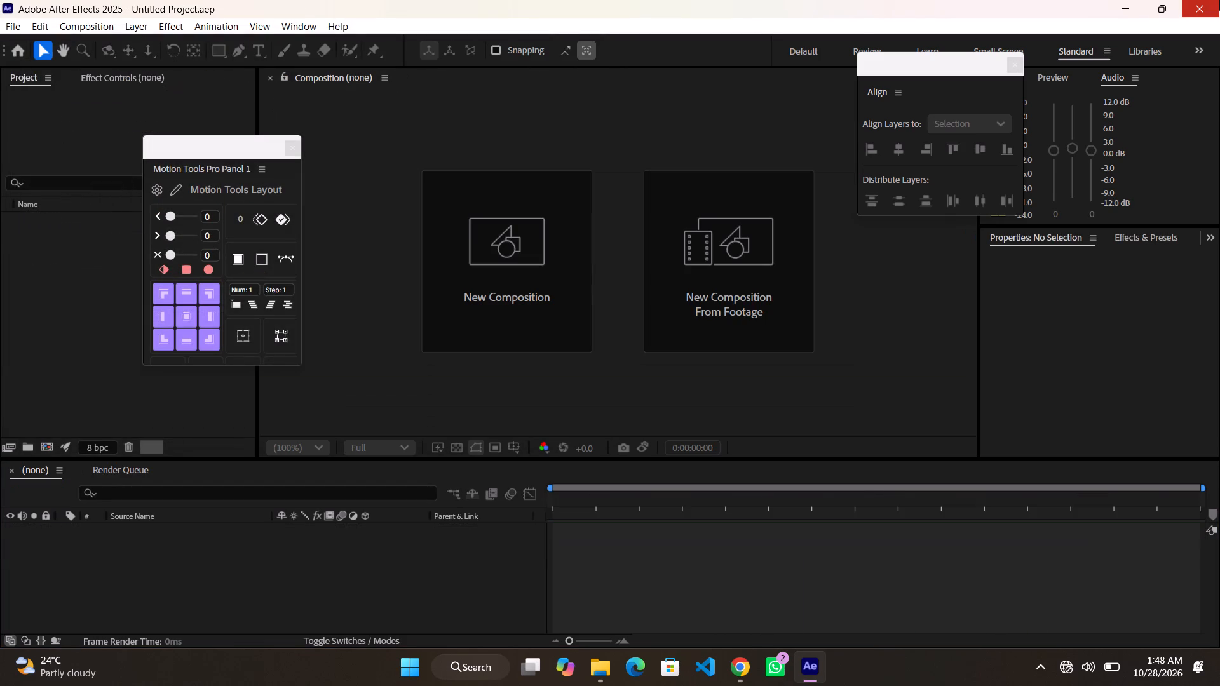